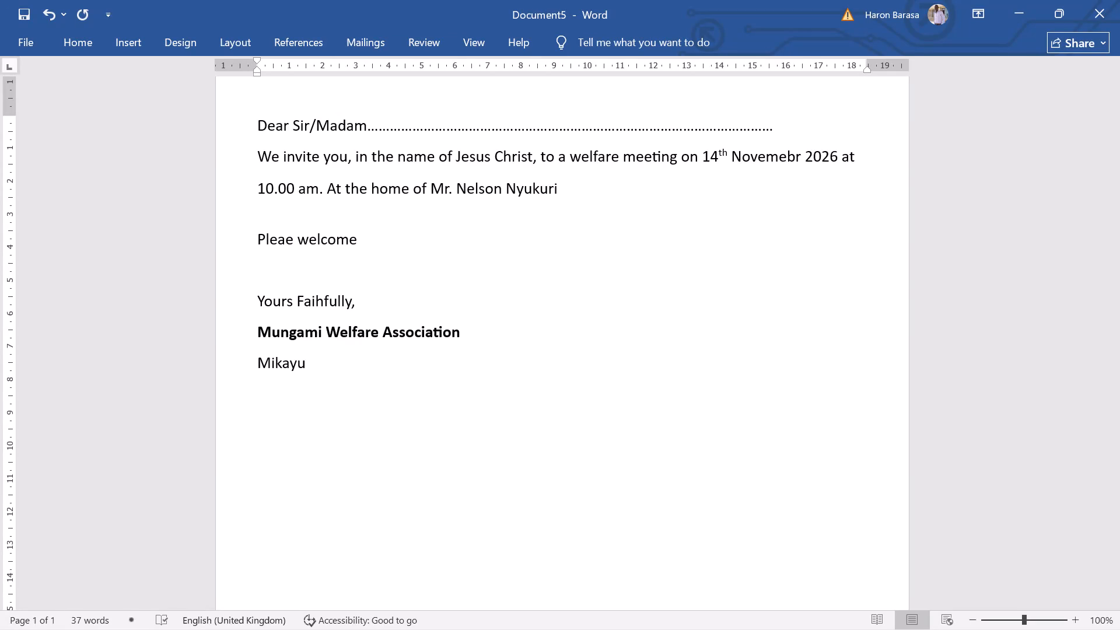
Correct the spelling in the closing line to read "Yours Faithfully,".
key("t")
left_click(370, 236)
left_click(379, 222)
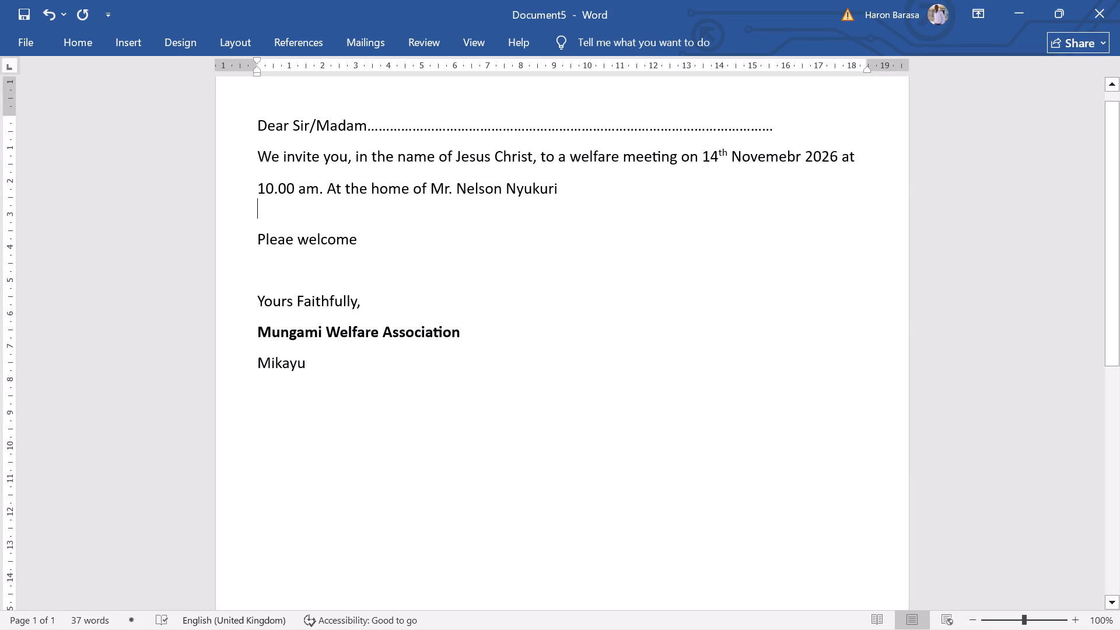
Remove the full stop after "10.00 am" and change "At" to lowercase so the phrase reads "10.00 am at the home".
scroll(379, 224, "up", 2)
left_click(337, 204)
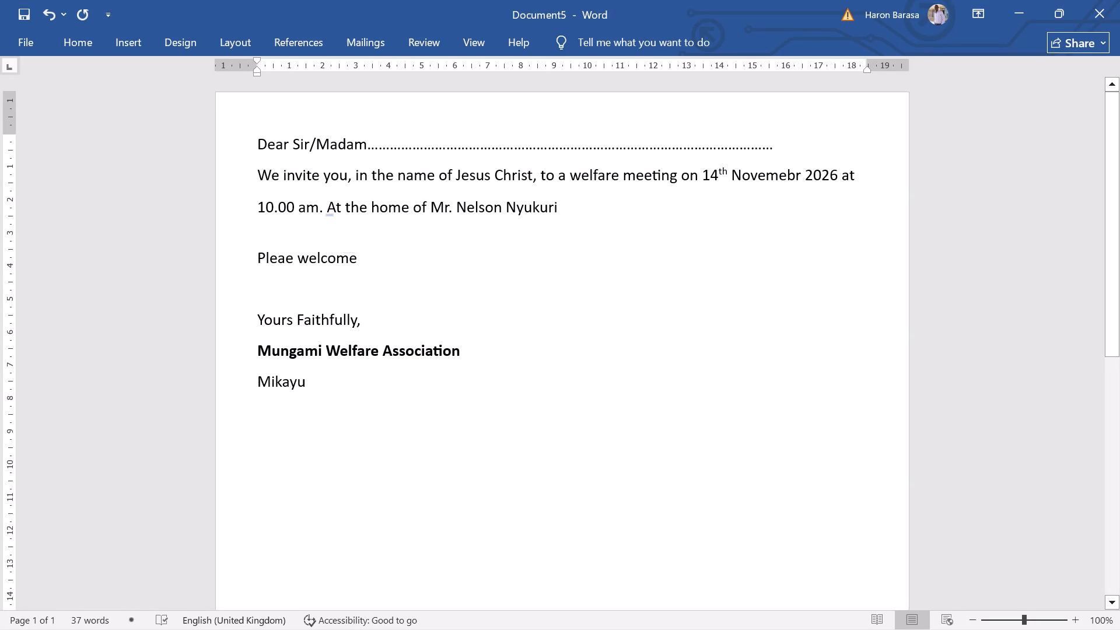
key("BackSpace")
key("BackSpace")
key("BackSpace")
key("space")
type("a")
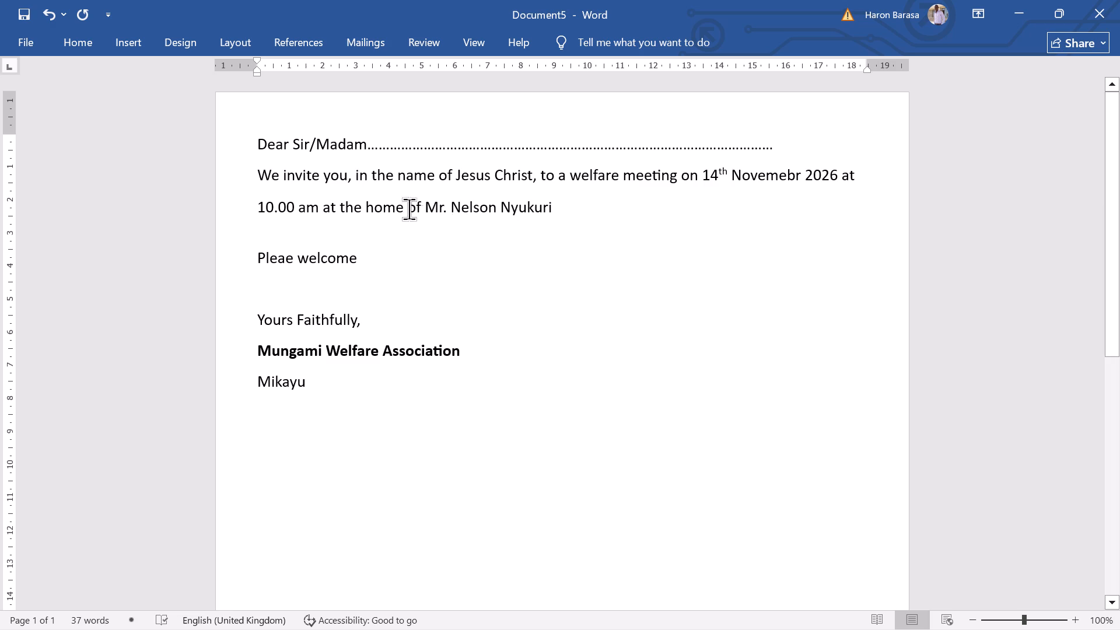
Delete the comma after "We invite you" in the body paragraph.
left_click(353, 168)
key("BackSpace")
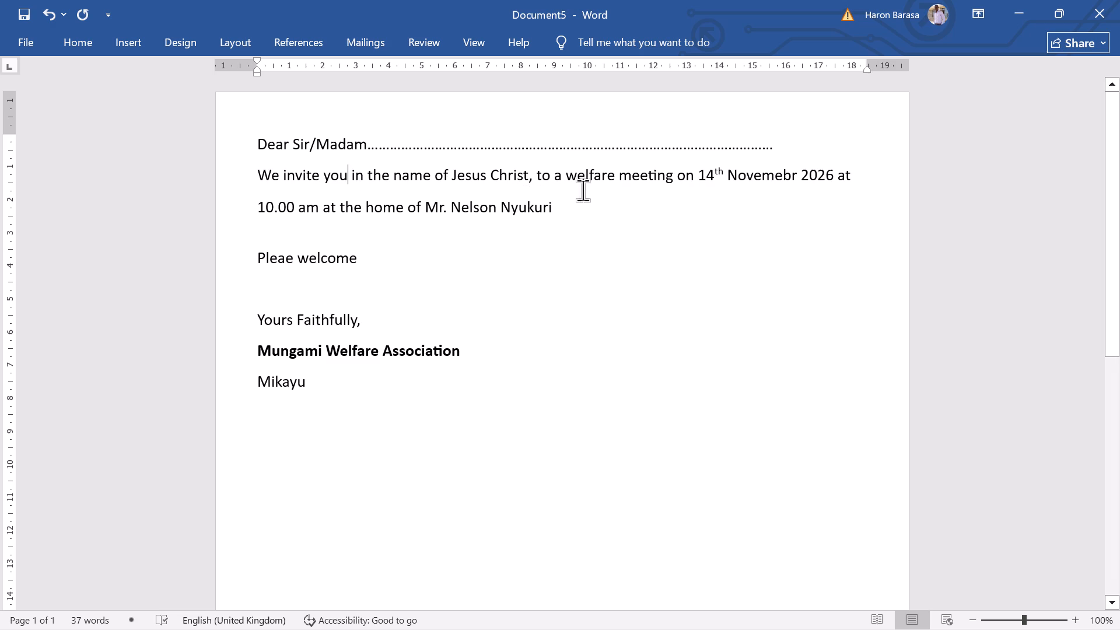
Make the meeting date in the body paragraph, from "14th" to "2026", bold.
left_click_drag(704, 177, 833, 170)
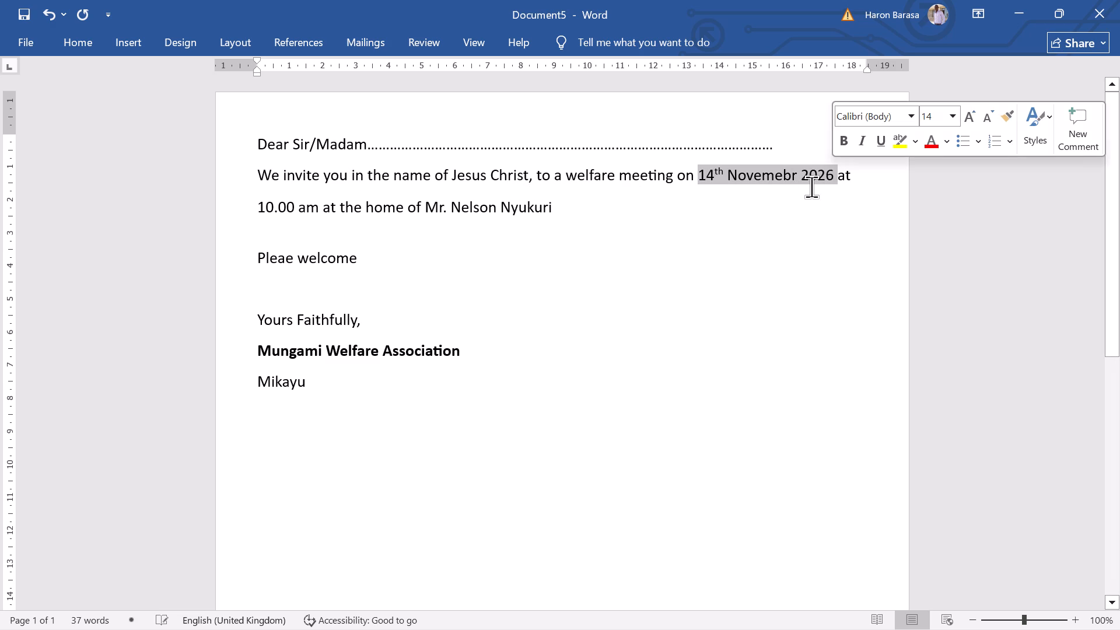
key("ctrl+b")
left_click(583, 211)
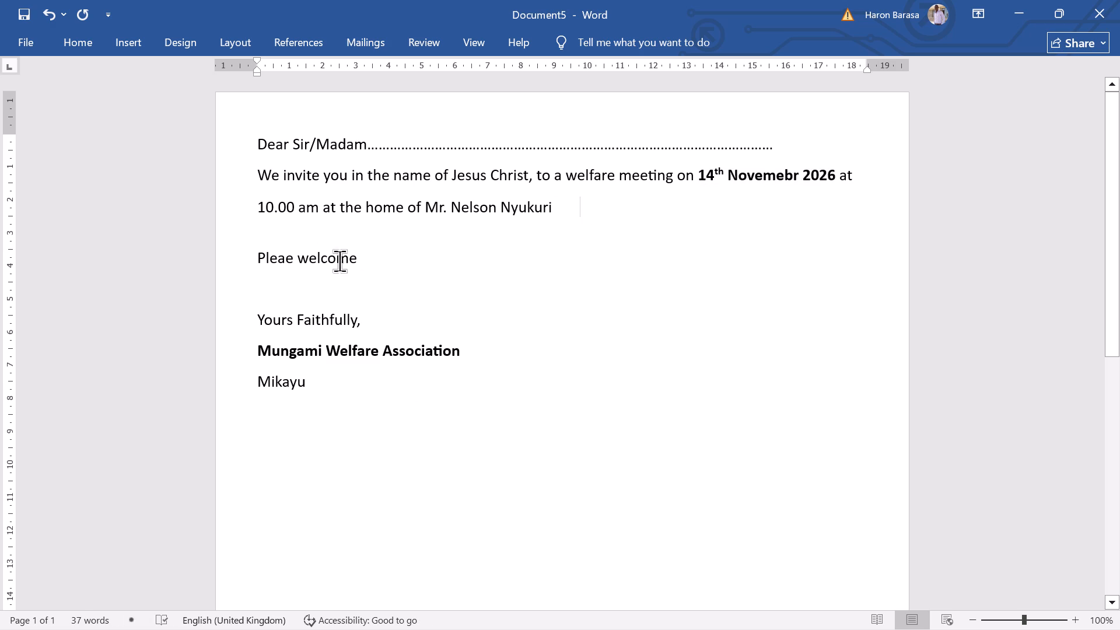
Set the salutation "Dear Sir/Madam" in Bahnschrift SemiCondensed and increase its font size by one step.
left_click_drag(241, 182, 247, 205)
left_click(274, 227)
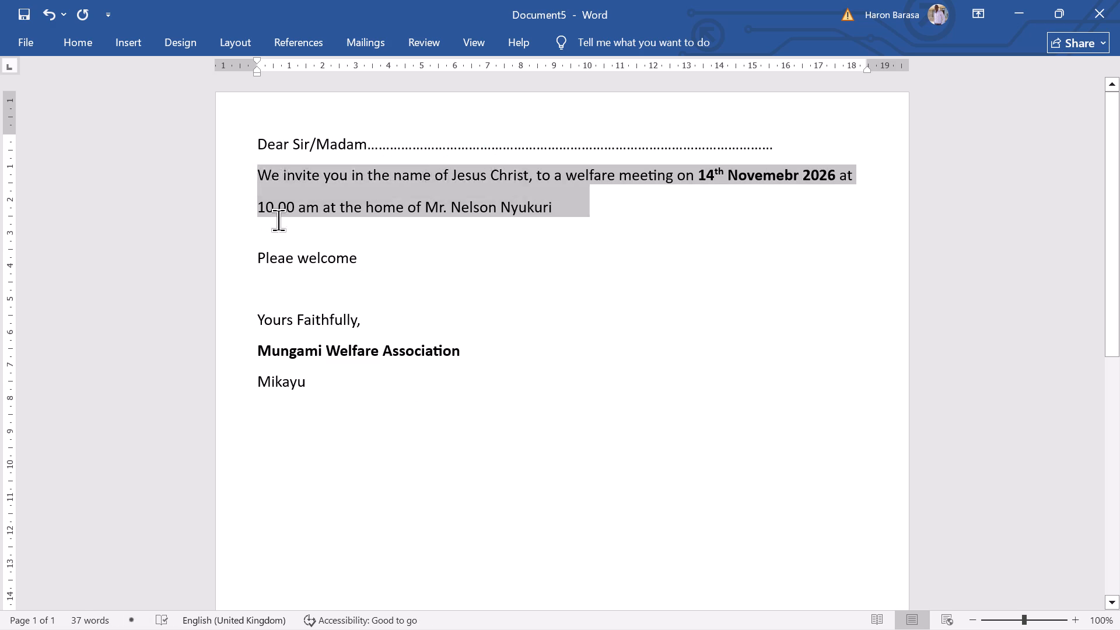
left_click_drag(366, 145, 261, 141)
left_click(84, 40)
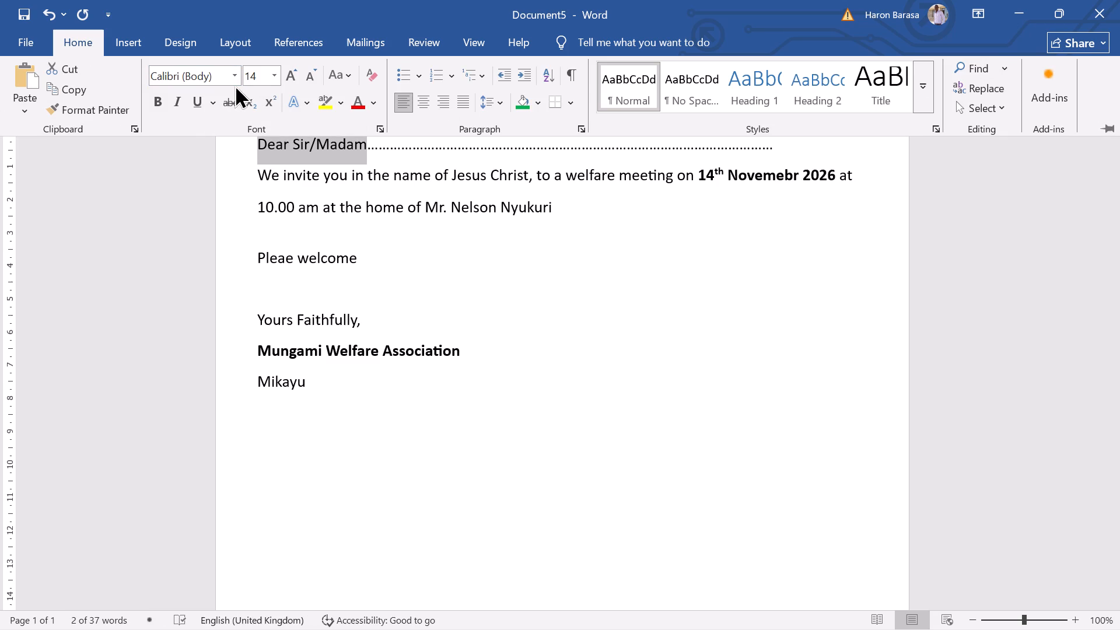
left_click(237, 71)
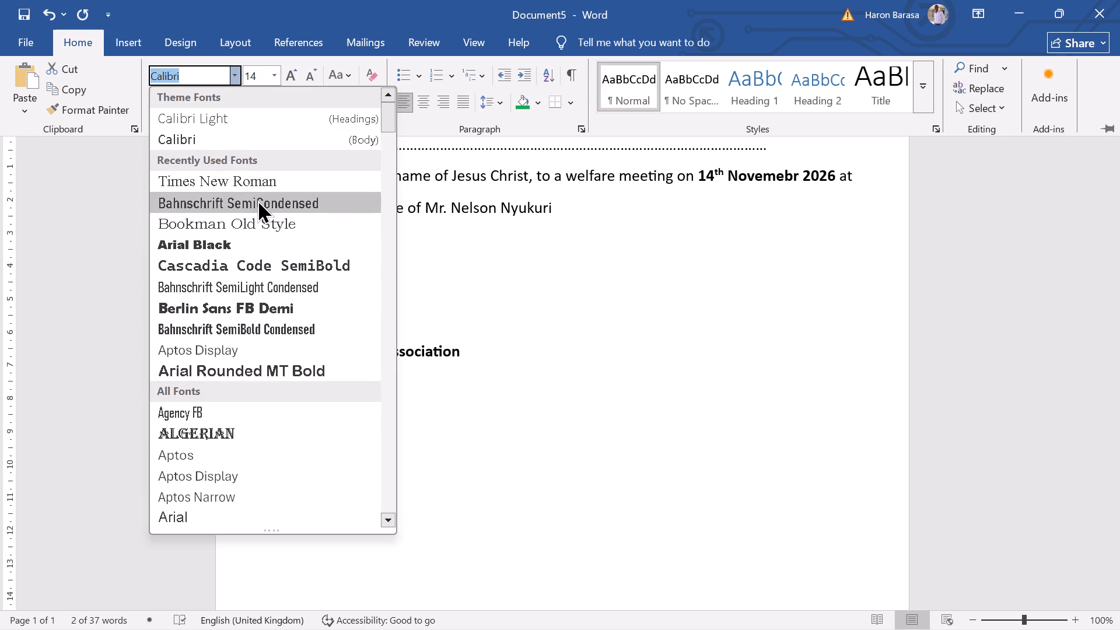
left_click(257, 199)
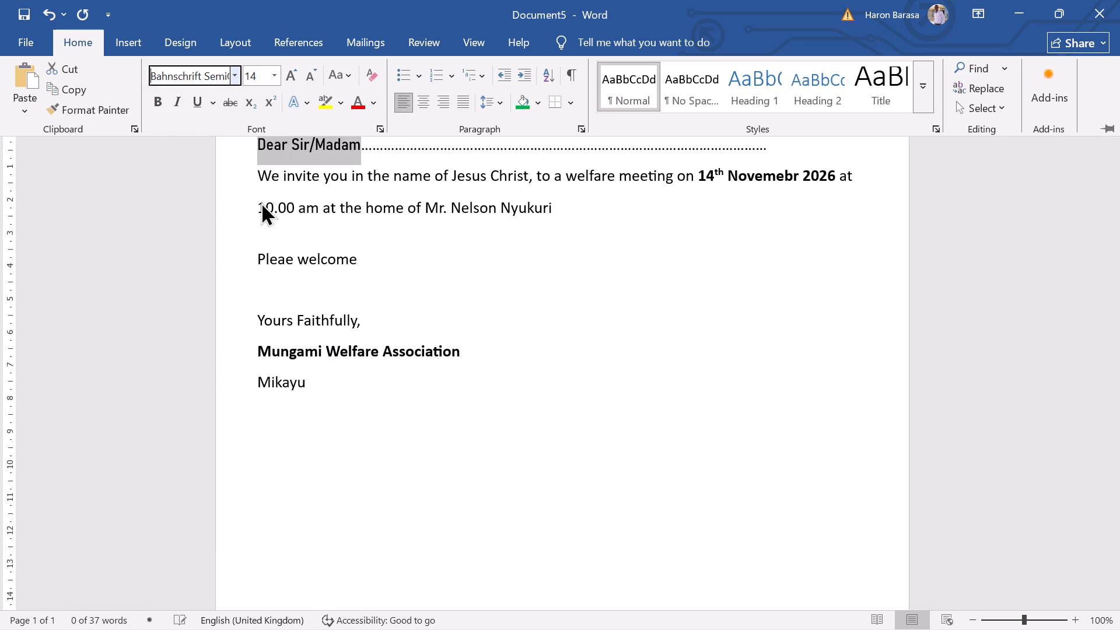
left_click(292, 69)
double_click(377, 177)
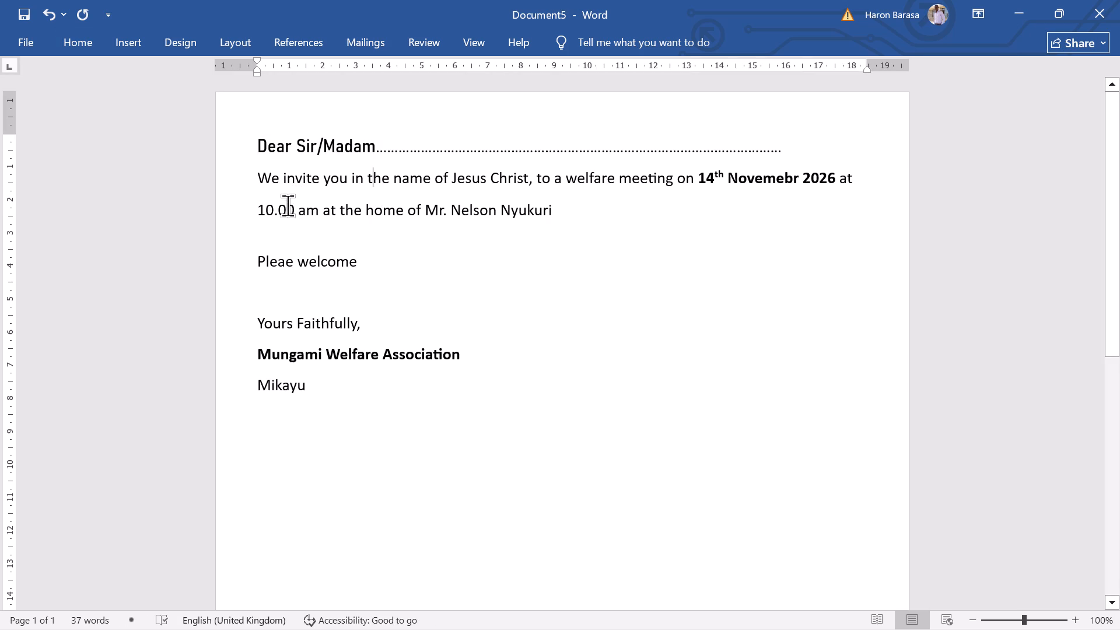
Set the text from "We invite you" through "Pleae welcome" in Arial Narrow and increase its font size by one step.
left_click_drag(257, 177, 339, 266)
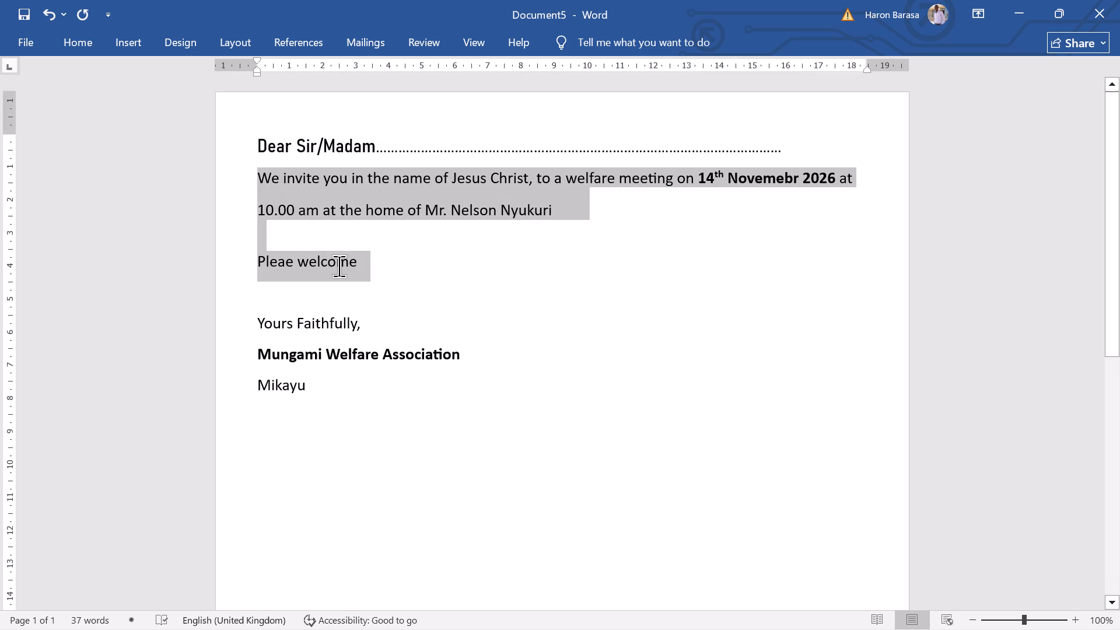
left_click_drag(339, 266, 339, 267)
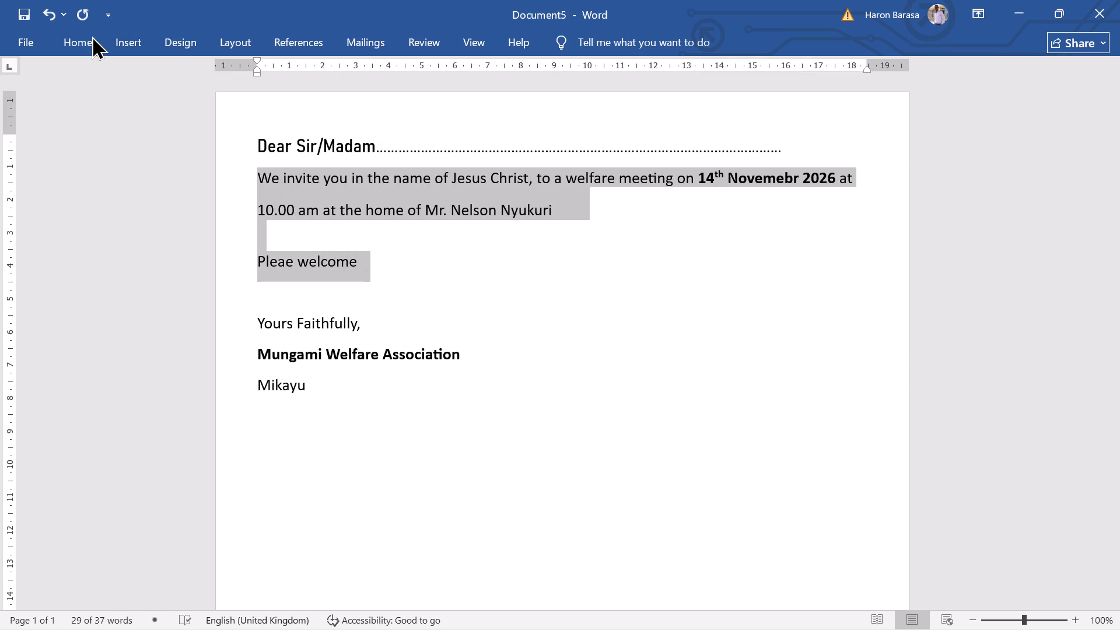
left_click(92, 36)
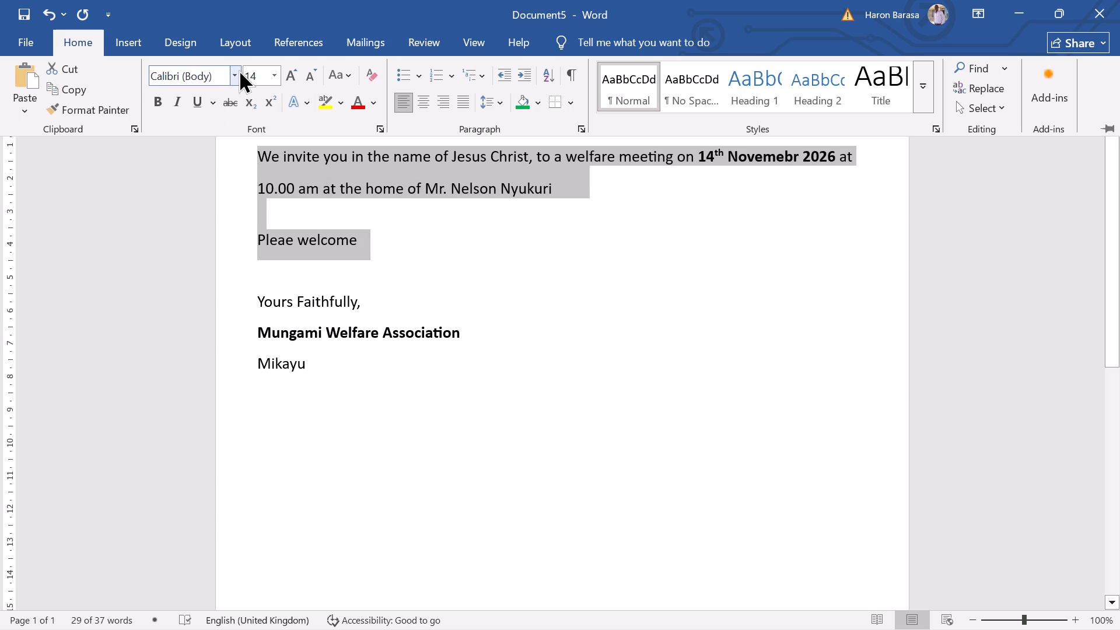
left_click(239, 69)
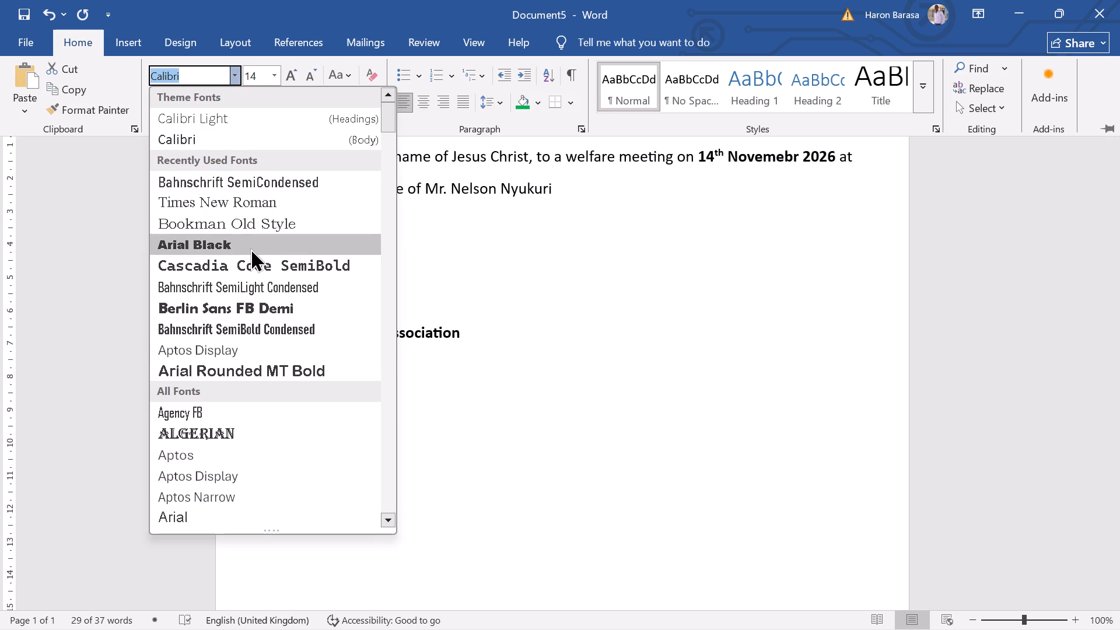
scroll(249, 259, "down", 3)
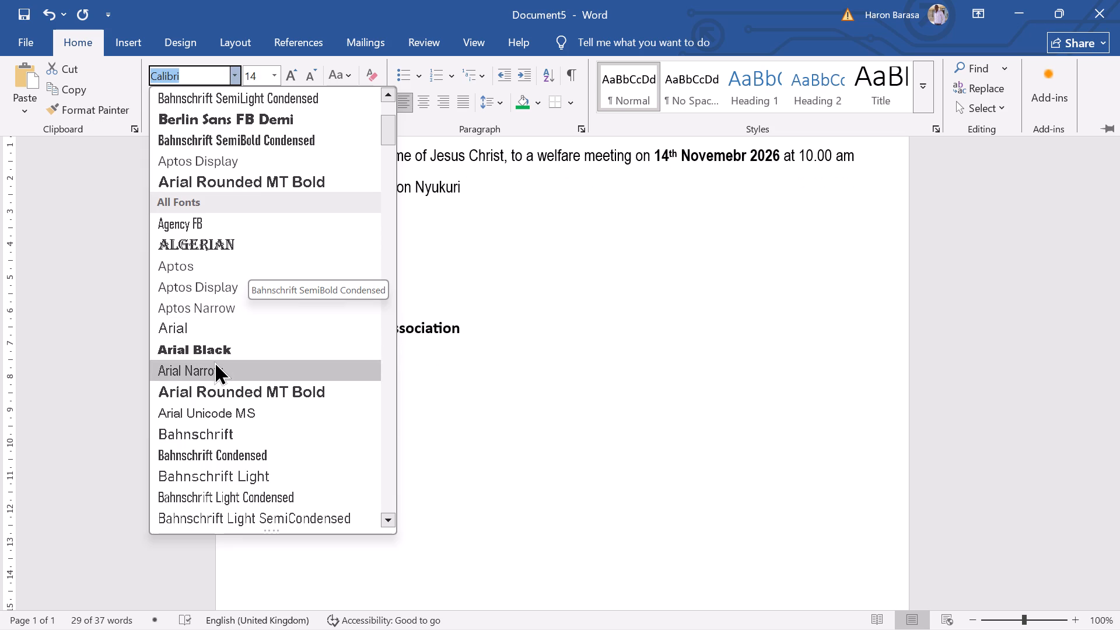
left_click(199, 366)
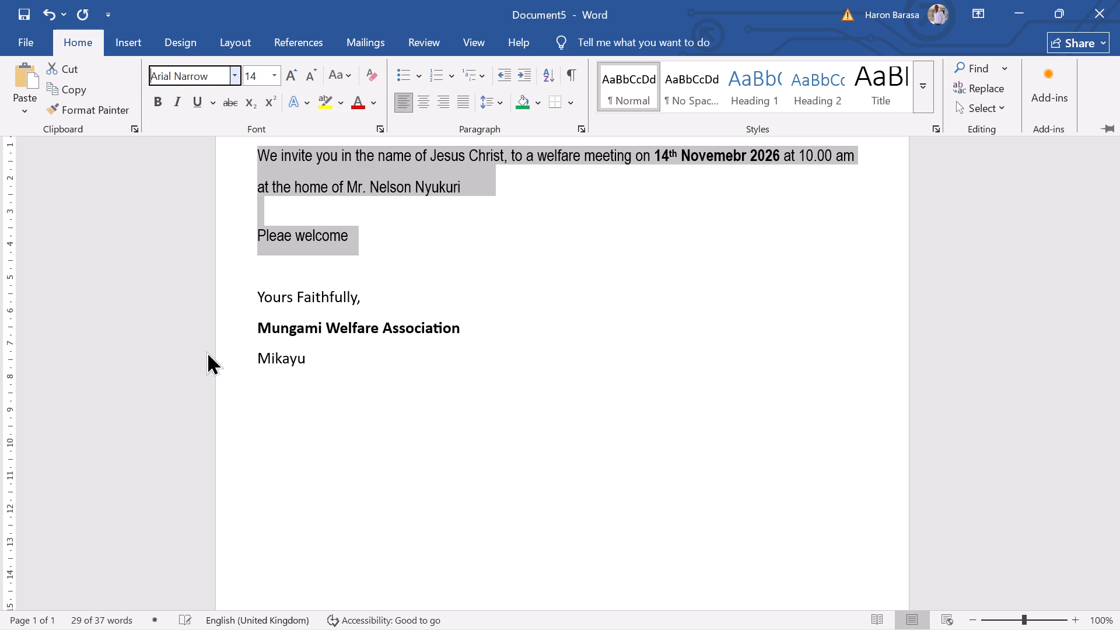
left_click(290, 78)
double_click(358, 215)
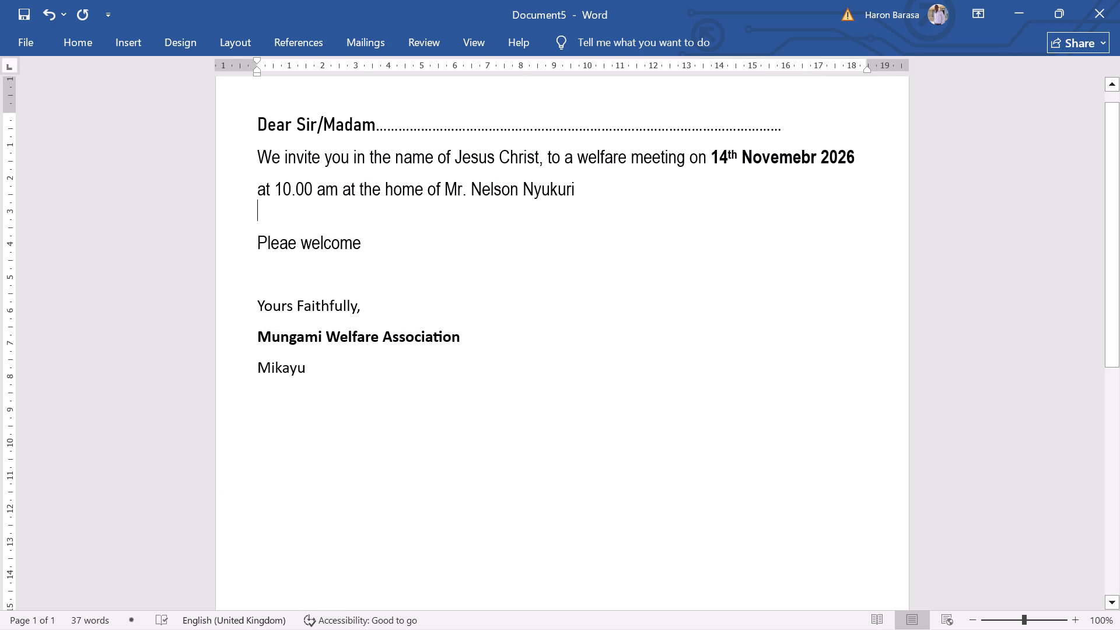
Set the three closing lines from "Yours Faithfully," to "Mikayu" to 1.0 line spacing and remove the space after each paragraph.
left_click_drag(244, 301, 247, 369)
left_click(88, 43)
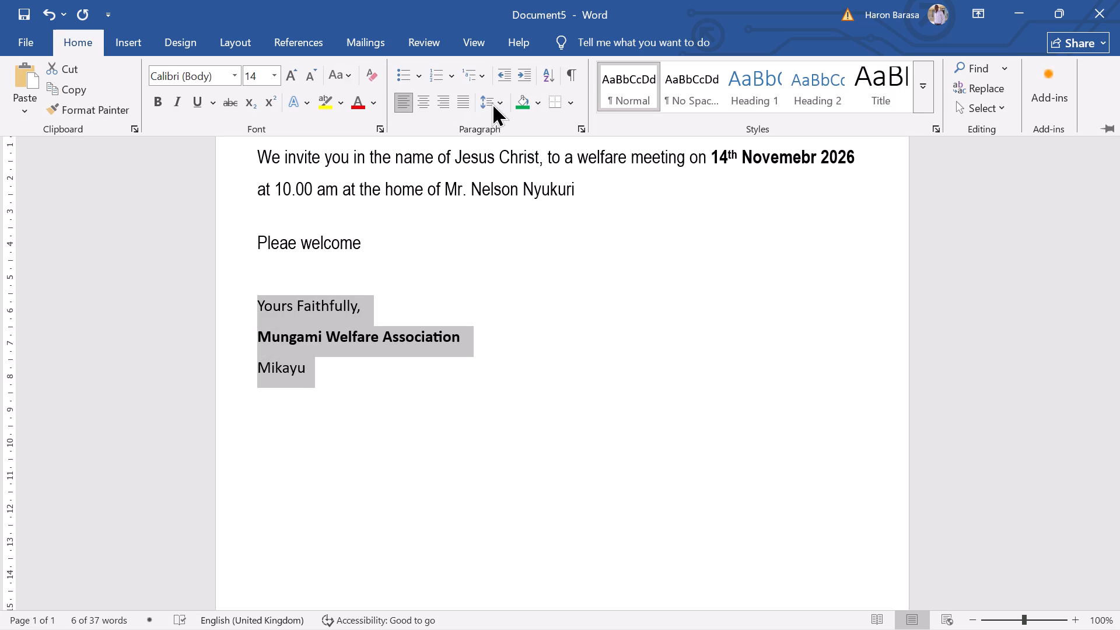
left_click(494, 103)
left_click(512, 128)
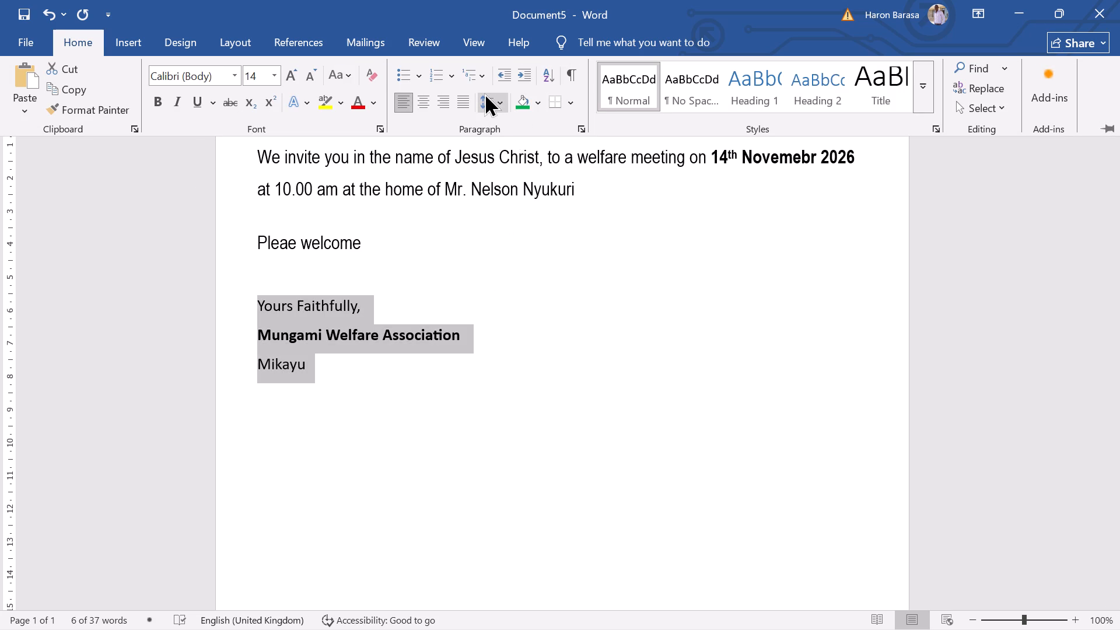
left_click(489, 97)
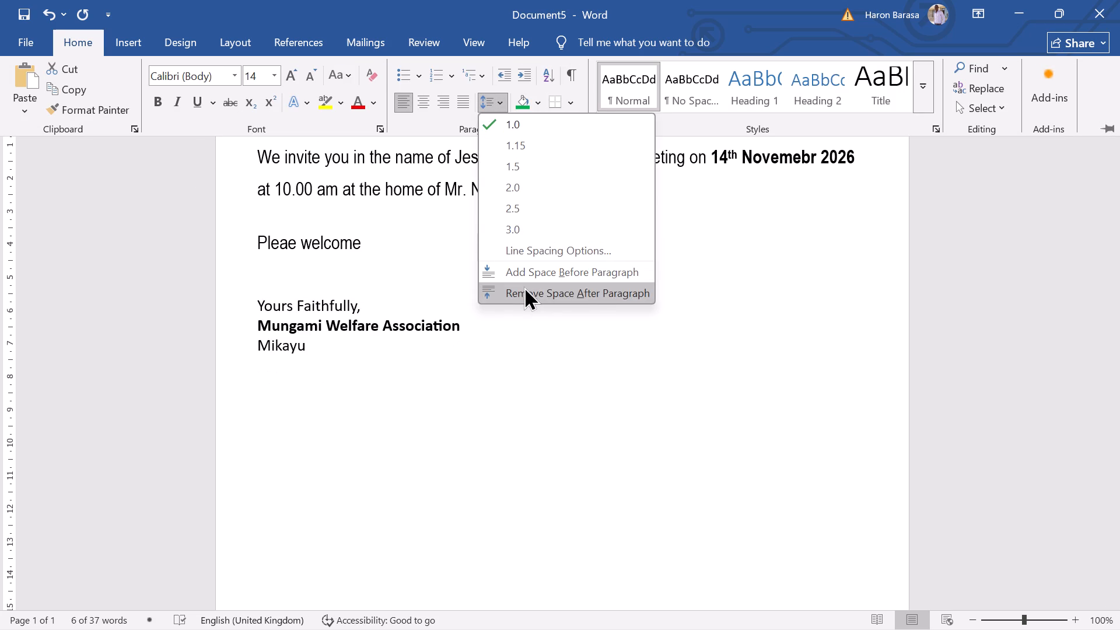
left_click(523, 288)
double_click(379, 261)
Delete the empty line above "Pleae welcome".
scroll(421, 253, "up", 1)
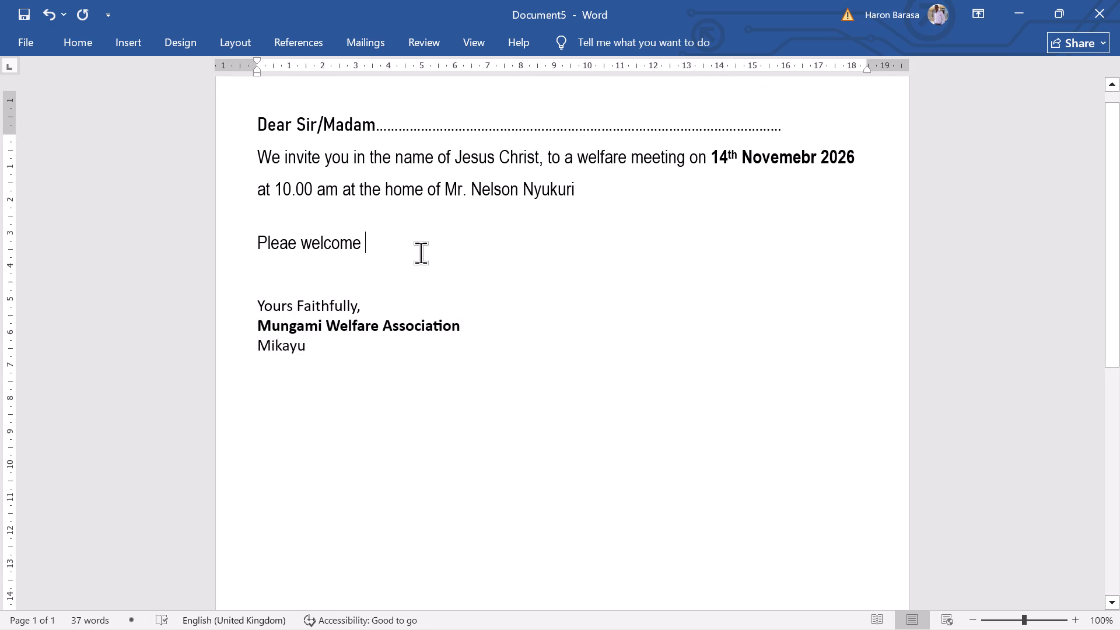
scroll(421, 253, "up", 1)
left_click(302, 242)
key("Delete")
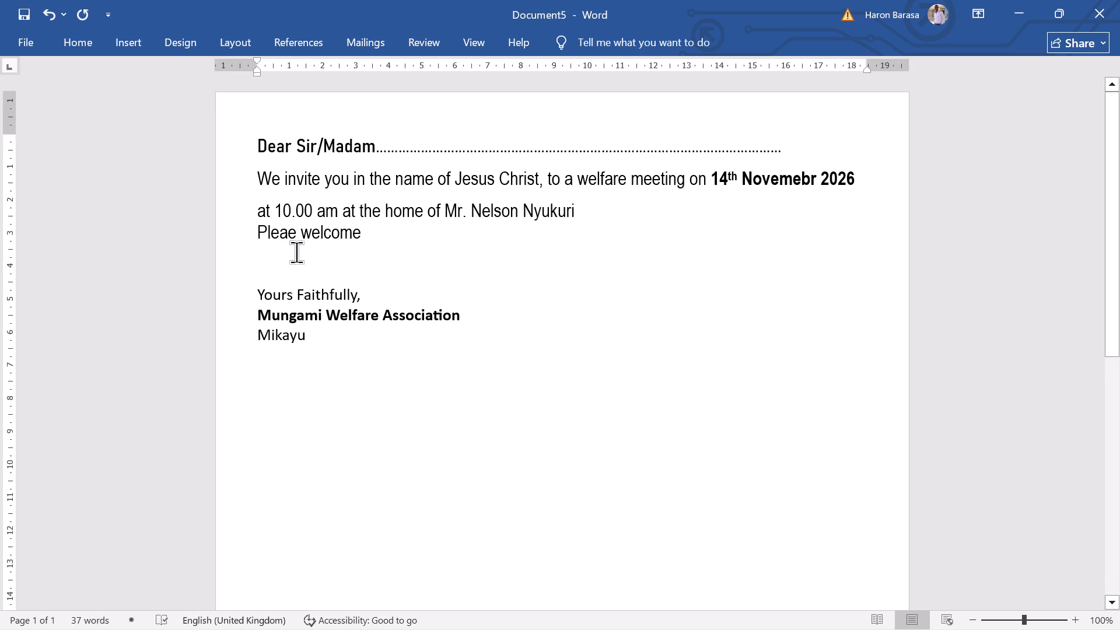
Correct "Pleae" to "Please" in the welcome line.
left_click(300, 238)
key("BackSpace")
key("BackSpace")
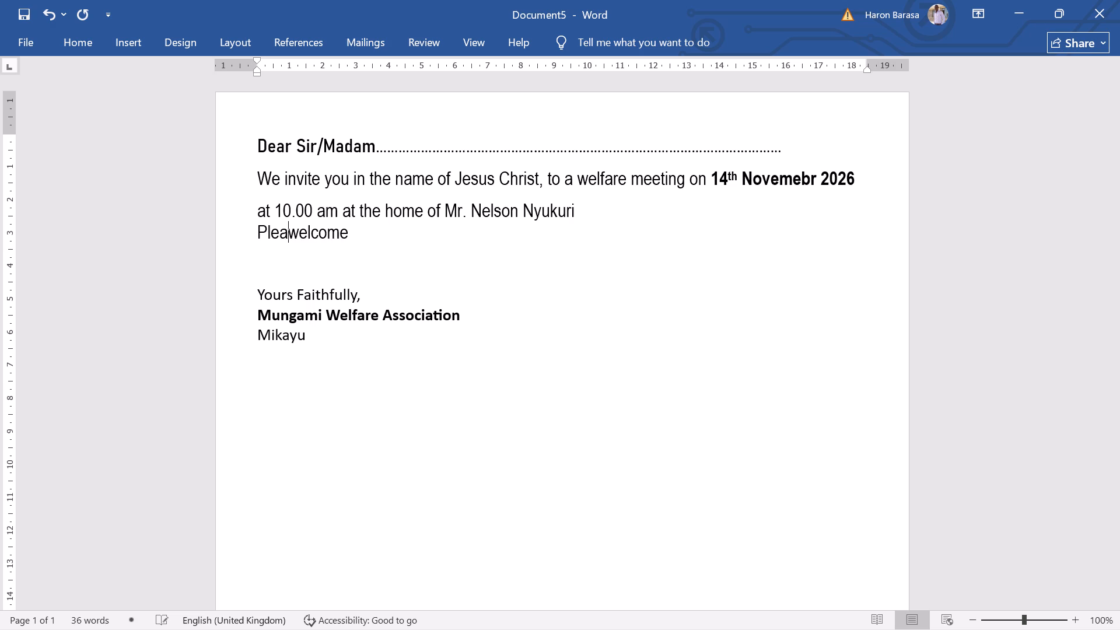
type("se")
key("space")
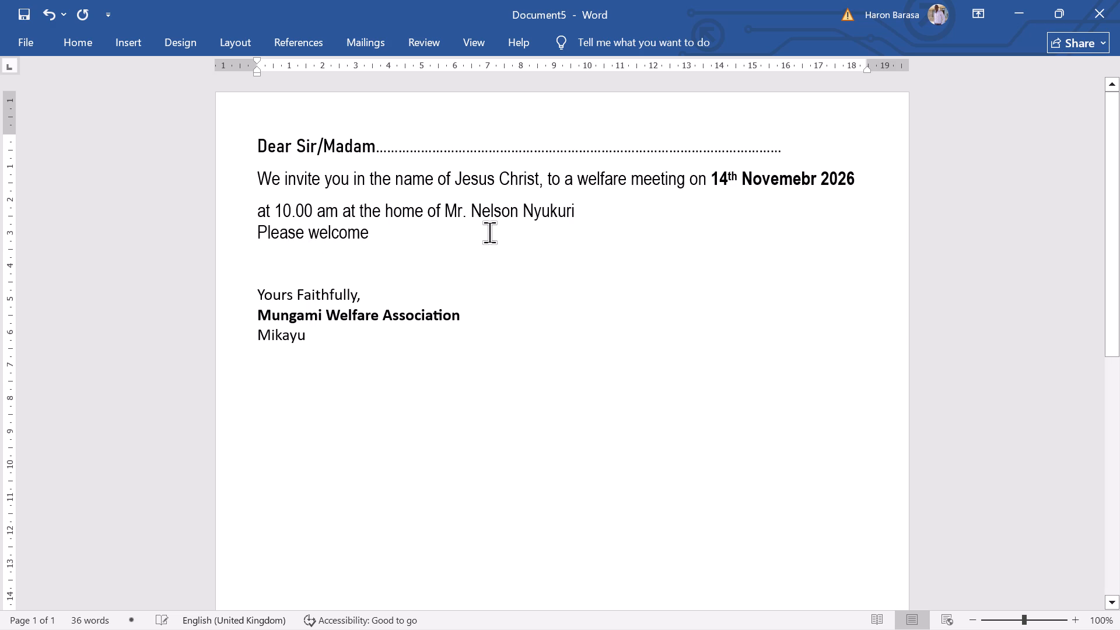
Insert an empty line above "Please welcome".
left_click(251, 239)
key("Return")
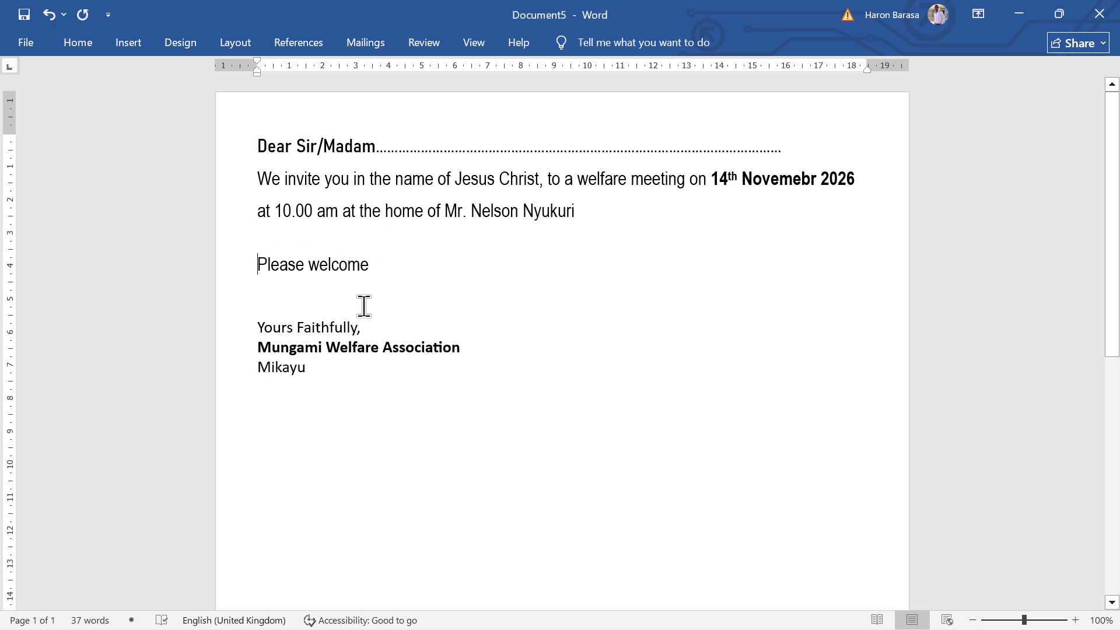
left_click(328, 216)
Copy the whole invitation letter, from the salutation through "Mikayu", and place the cursor after "Mikayu".
left_click_drag(327, 374, 242, 145)
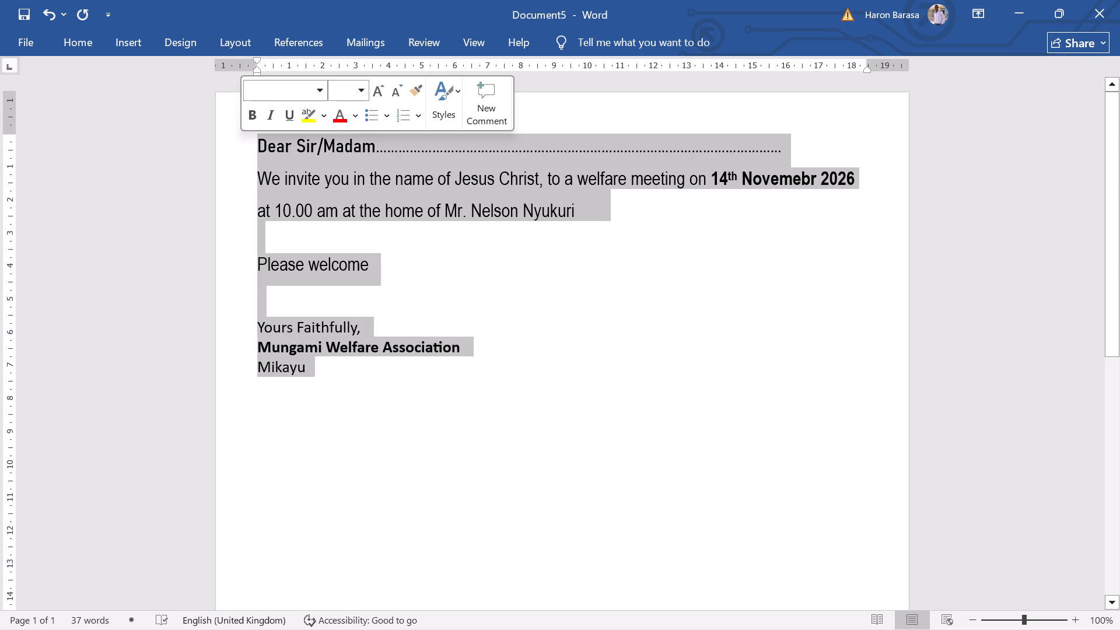
key("ctrl+c")
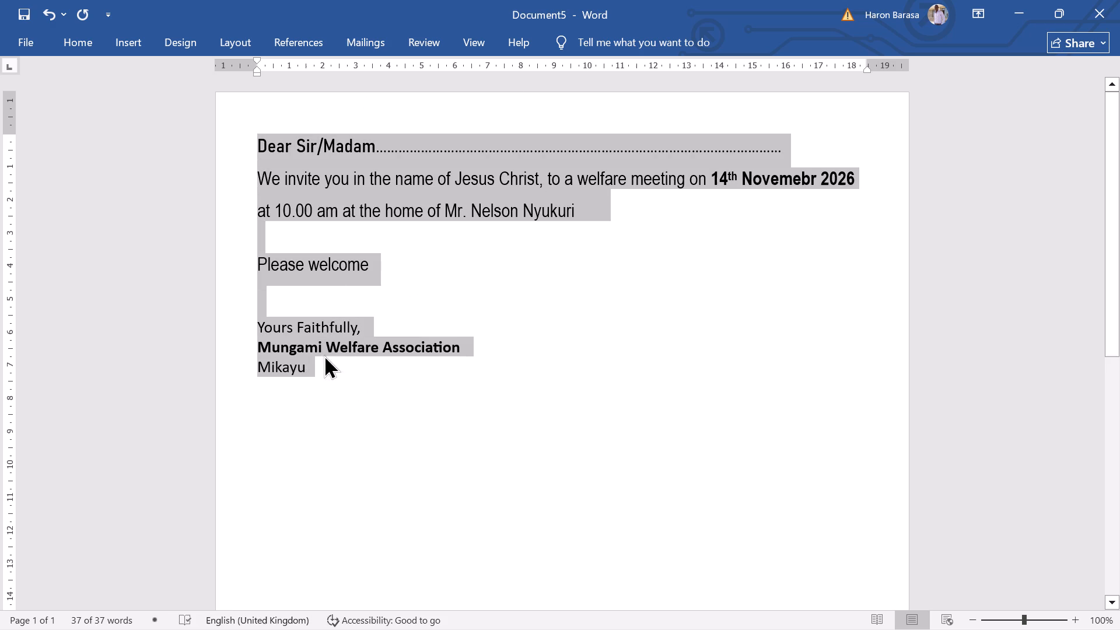
left_click(321, 370)
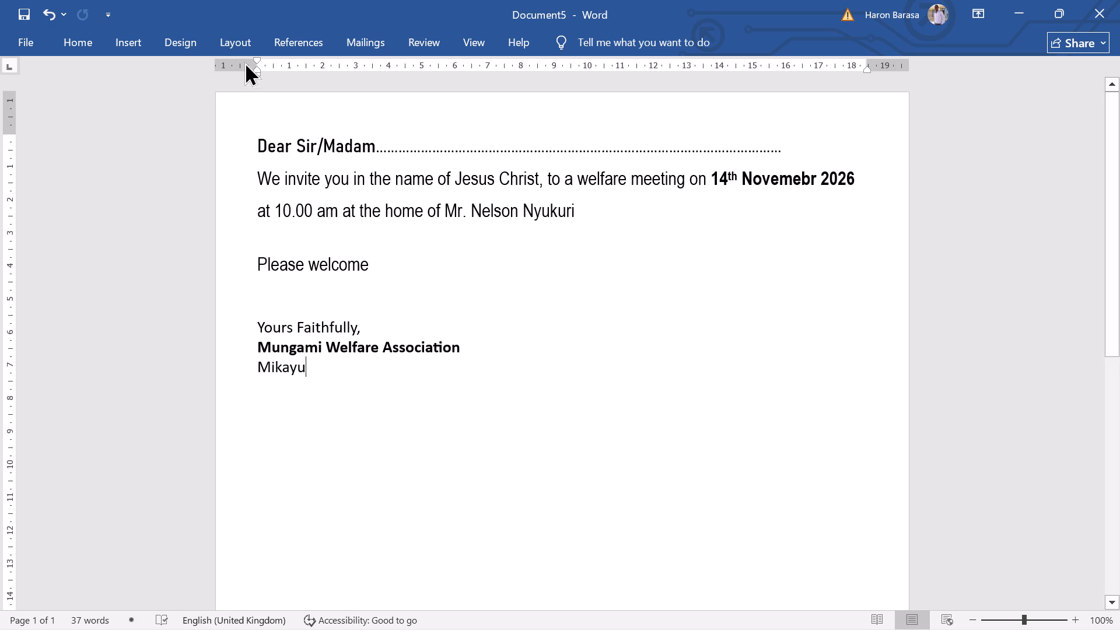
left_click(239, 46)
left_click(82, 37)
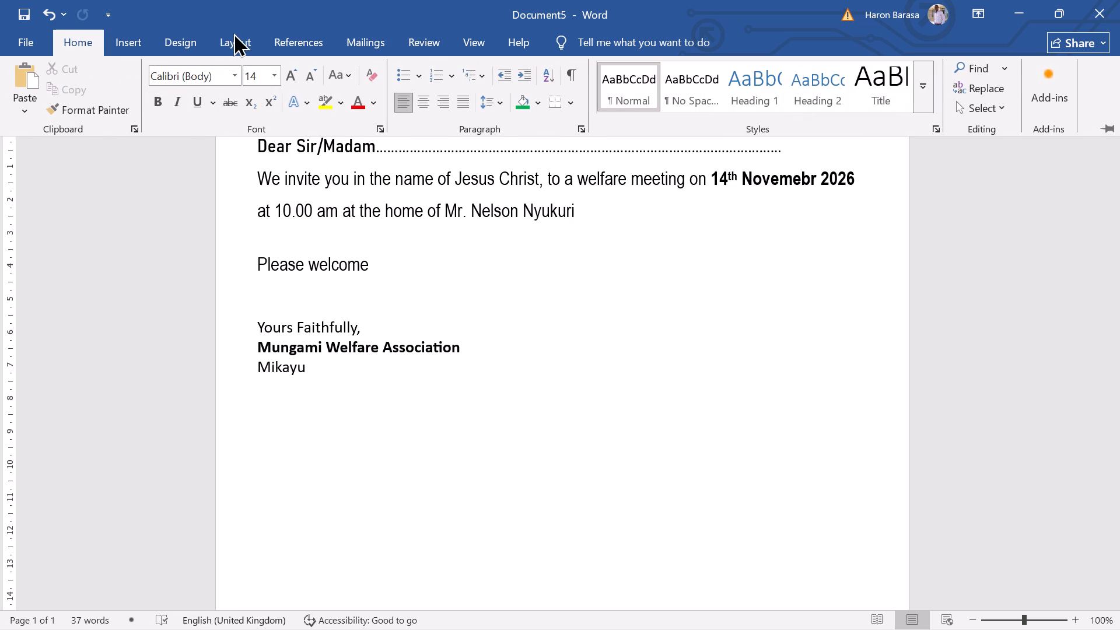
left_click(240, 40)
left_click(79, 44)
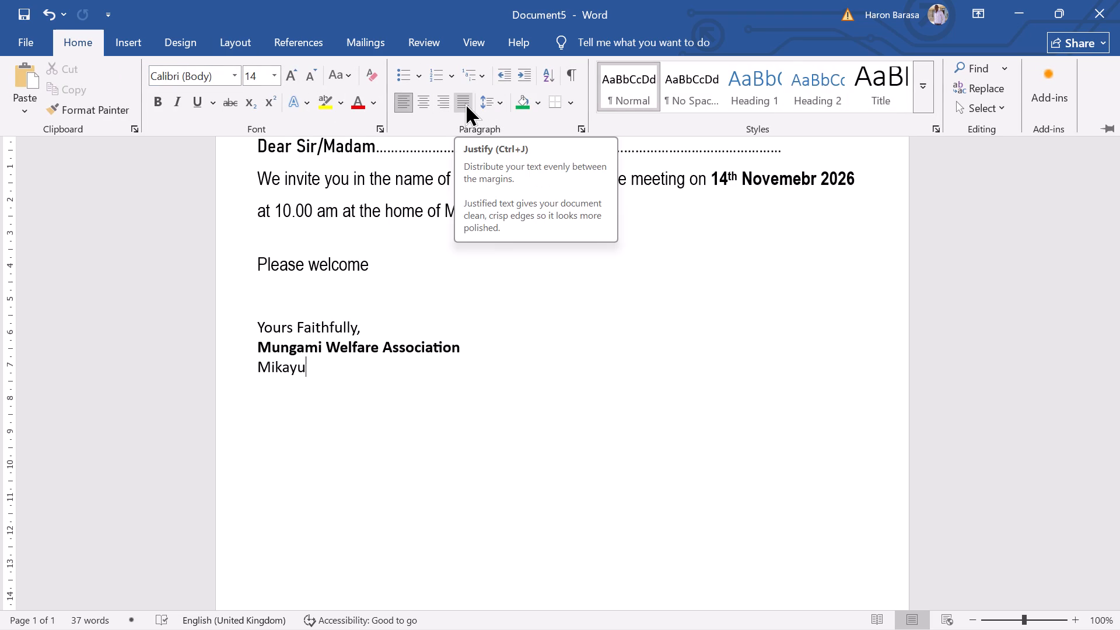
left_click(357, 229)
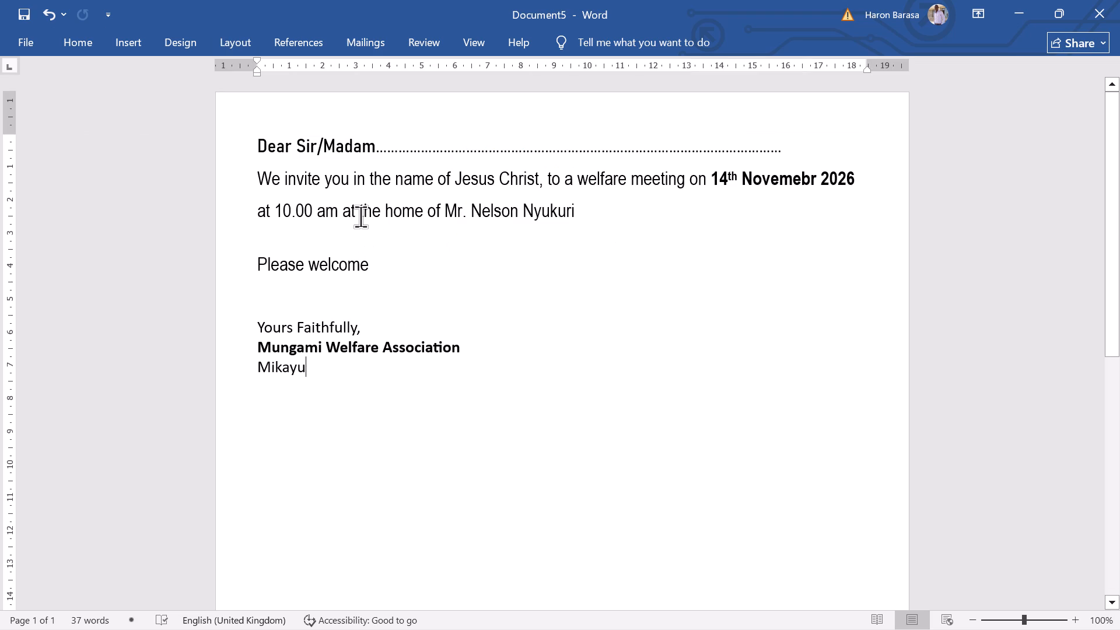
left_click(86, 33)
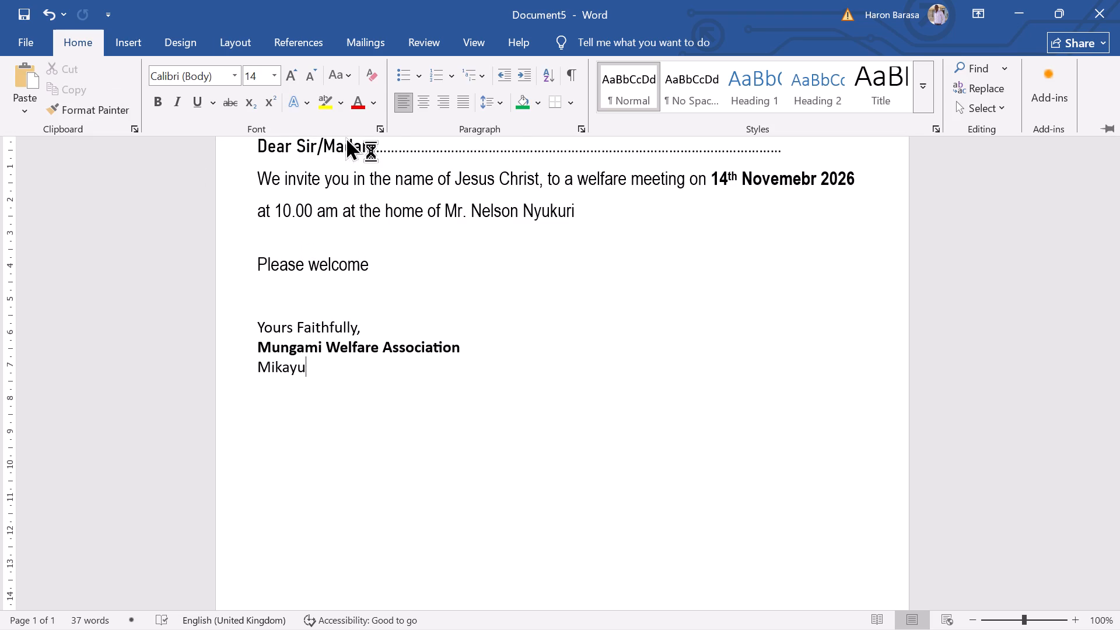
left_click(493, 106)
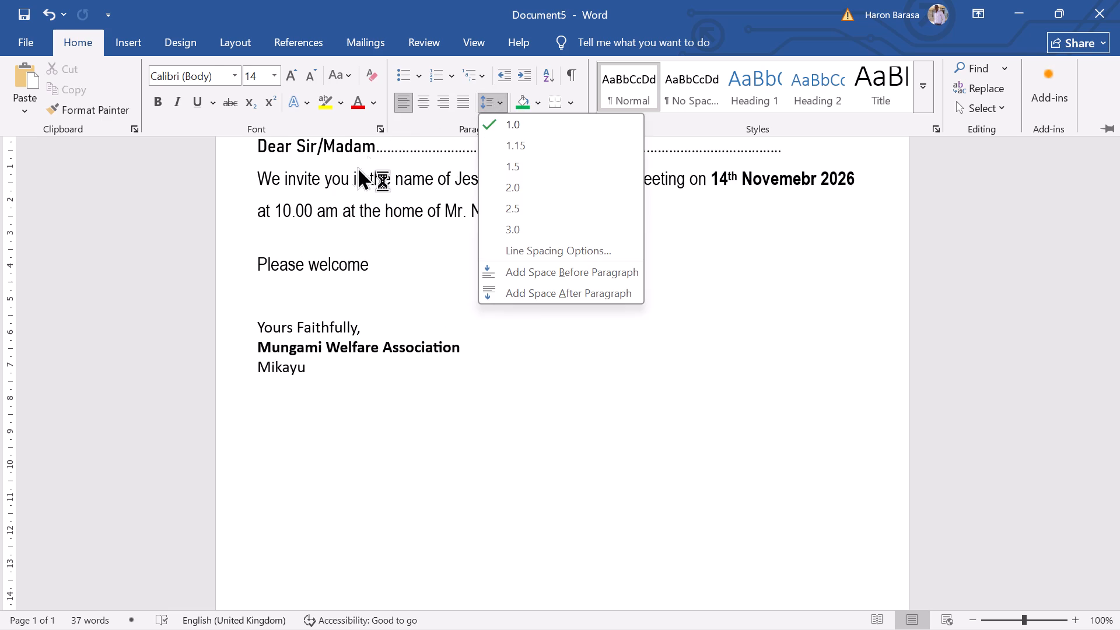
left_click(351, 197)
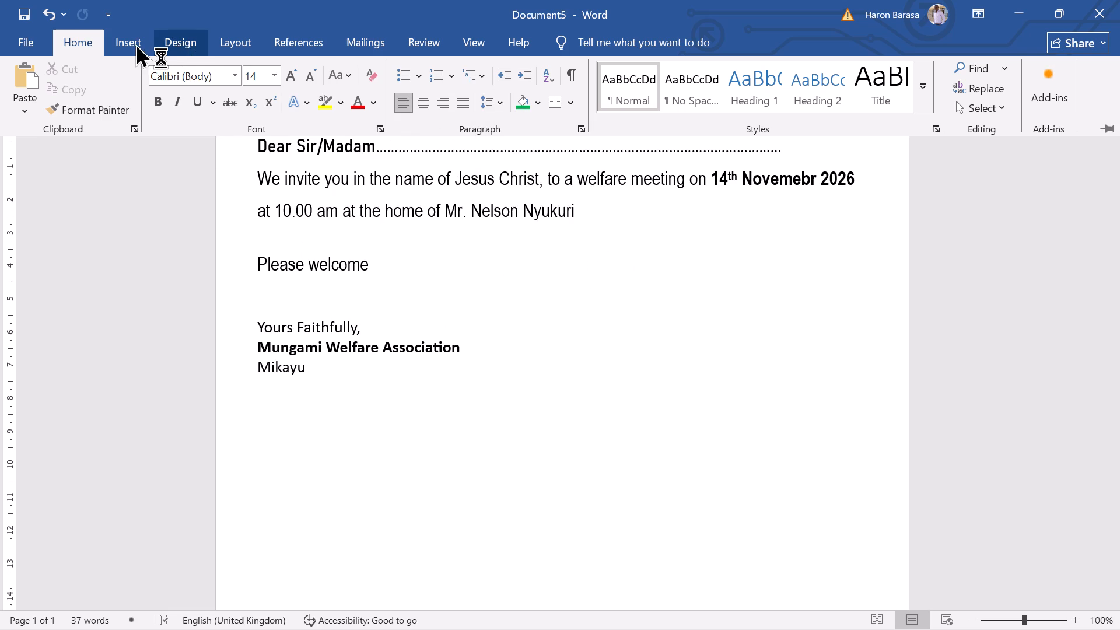
Draw a rounded rectangle over the whole letter, about 7.89 cm high and 19.47 cm wide, with reduced corner rounding.
left_click(135, 43)
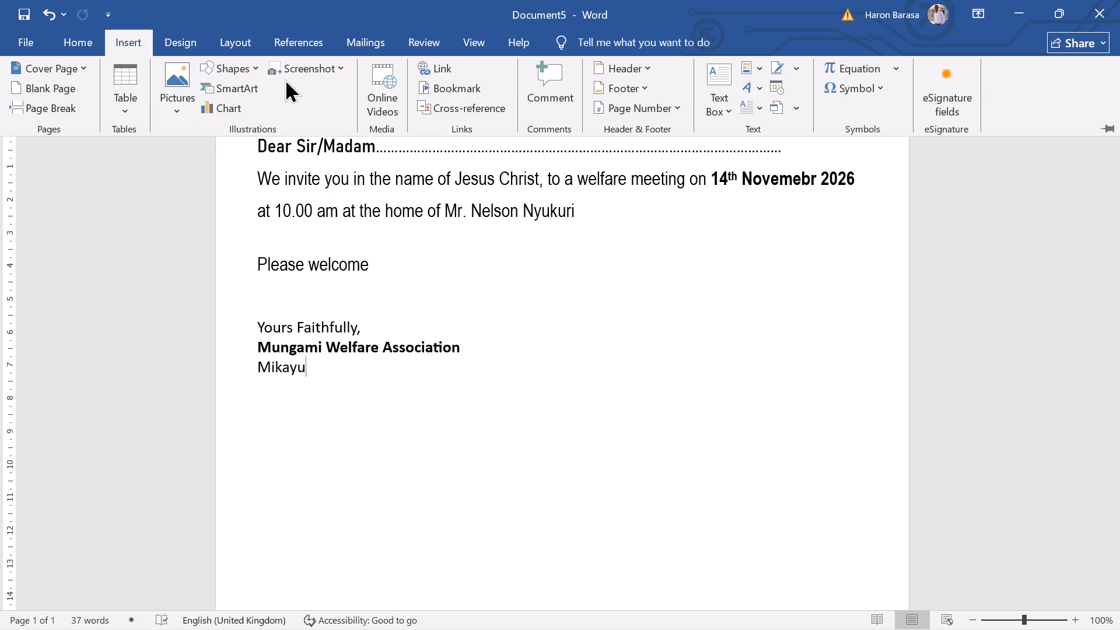
left_click(253, 65)
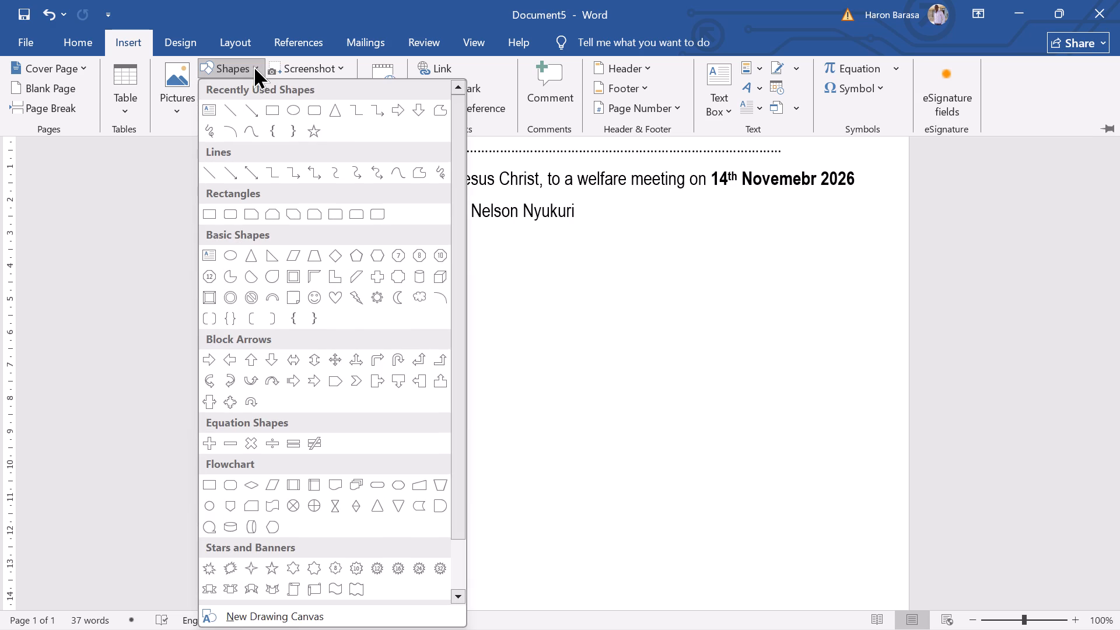
left_click(307, 110)
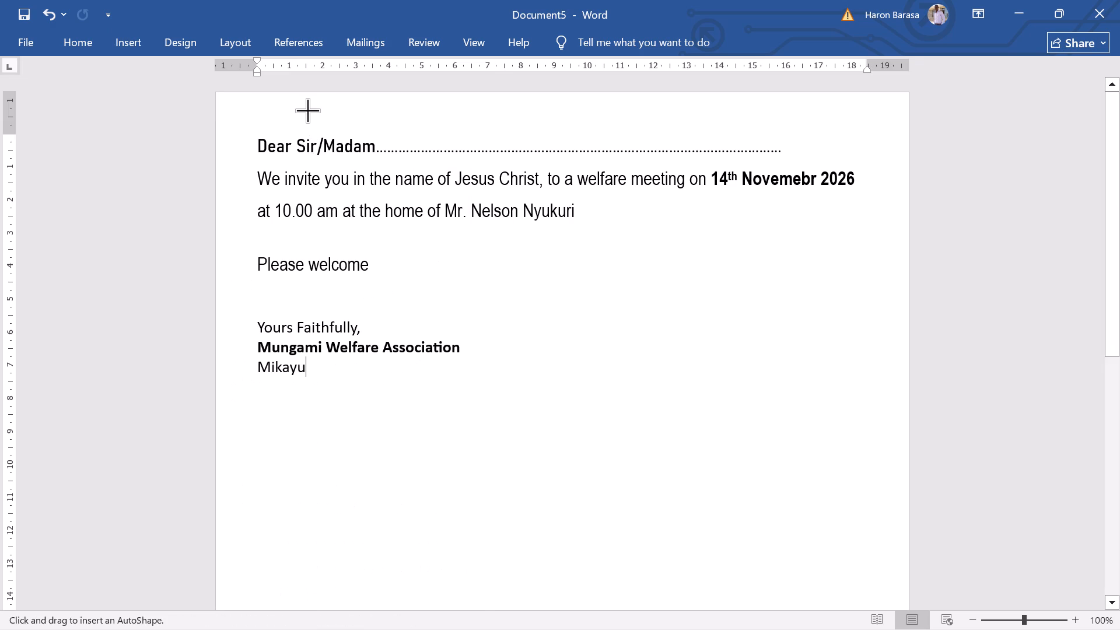
left_click_drag(247, 123, 886, 334)
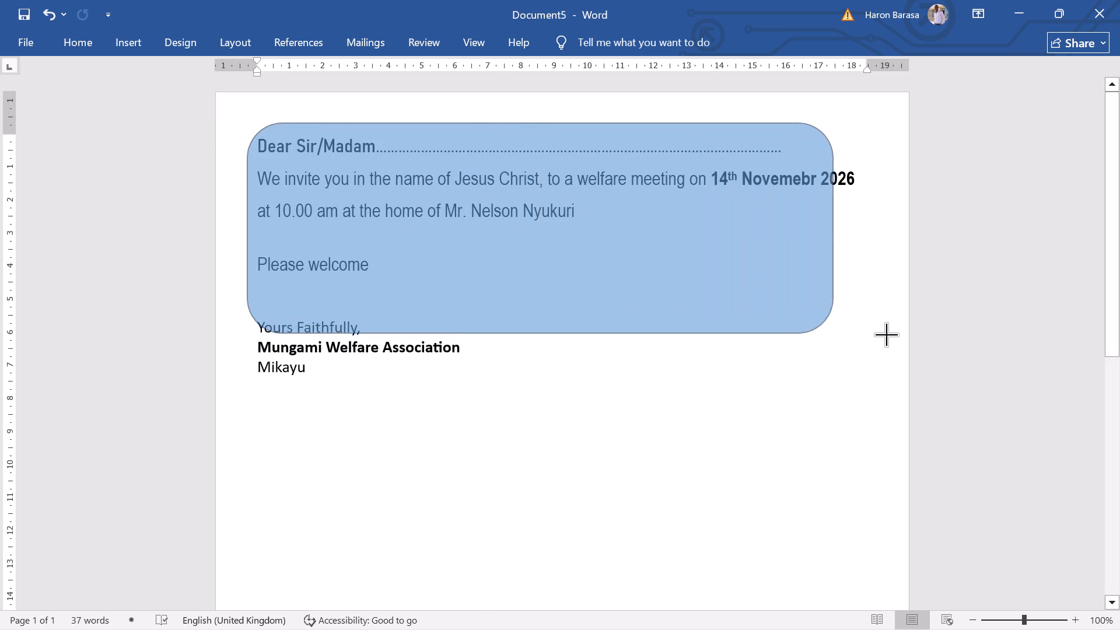
left_click_drag(886, 334, 859, 390)
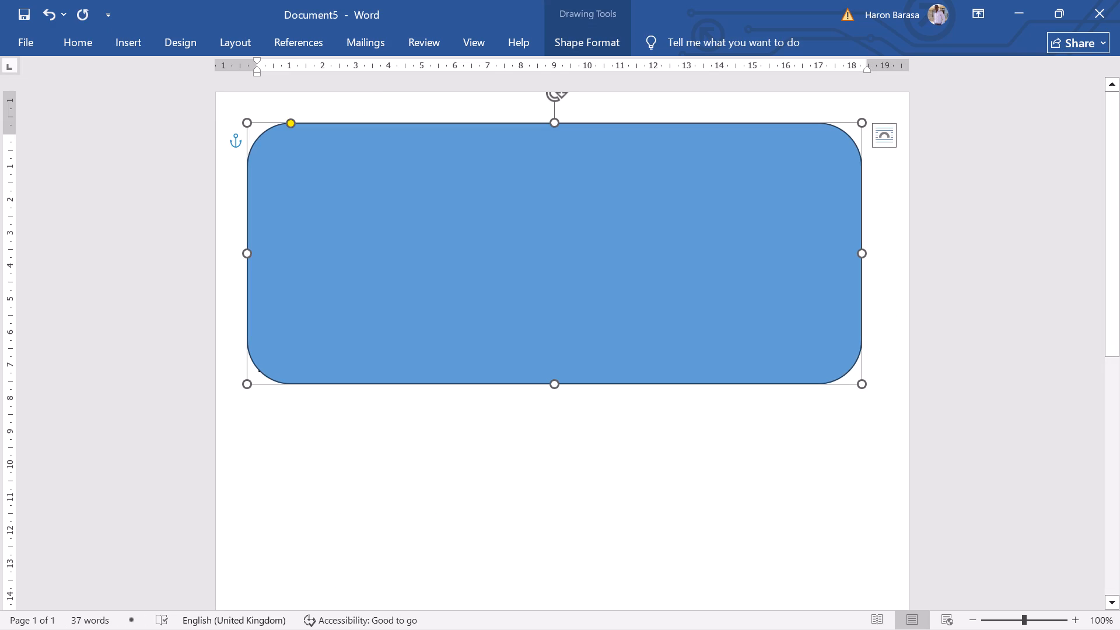
left_click_drag(293, 118, 271, 110)
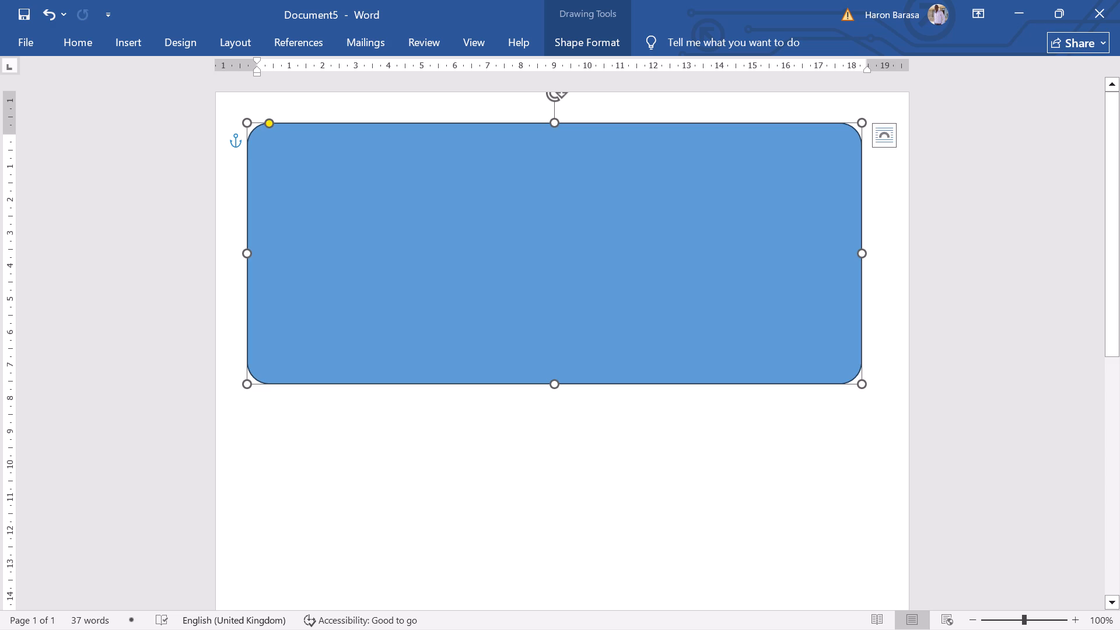
left_click_drag(863, 251, 893, 251)
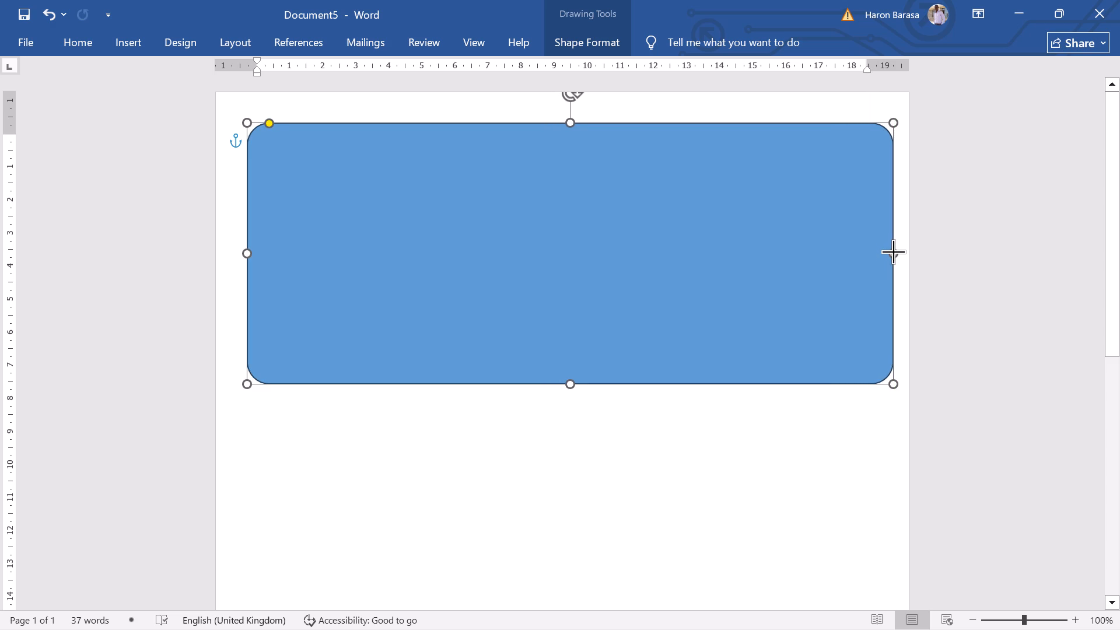
left_click_drag(893, 251, 891, 250)
Remove the fill from the rounded rectangle.
left_click(579, 34)
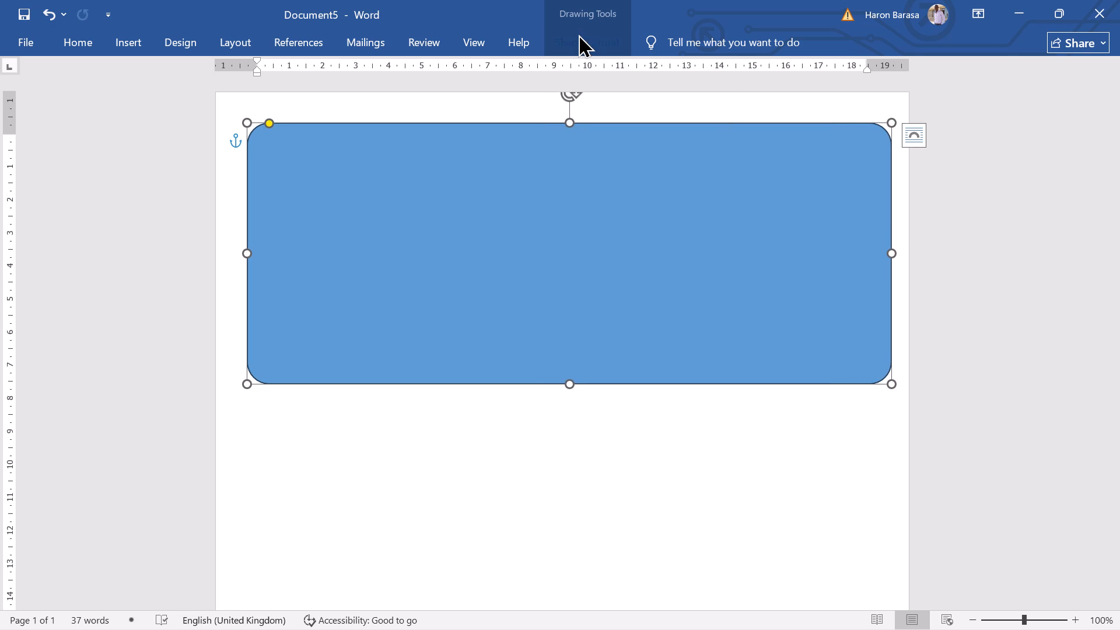
left_click(421, 71)
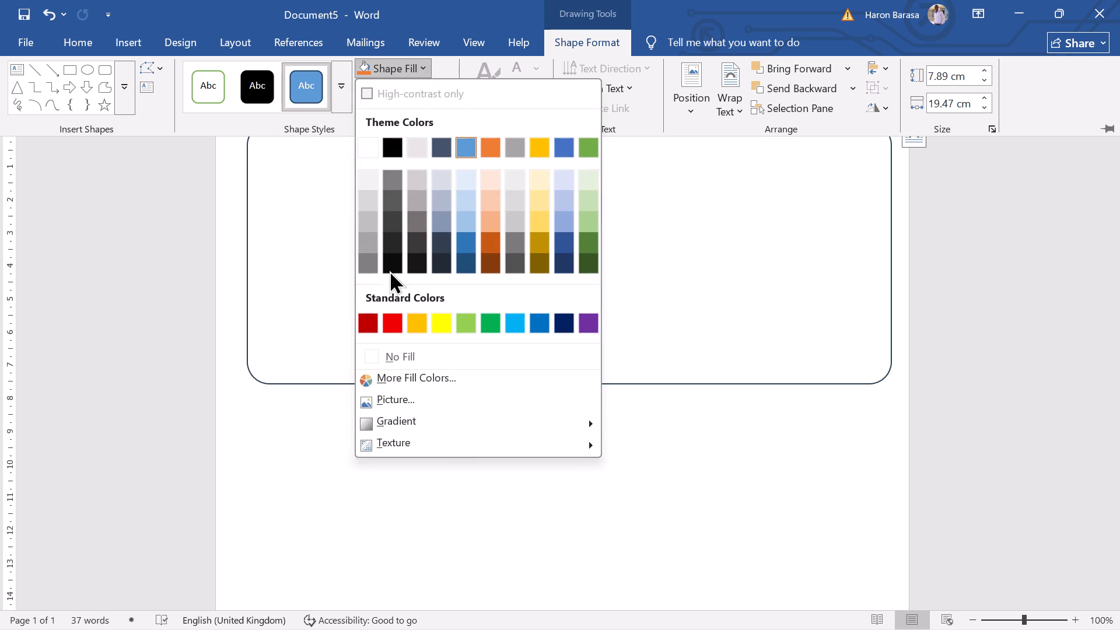
left_click(389, 352)
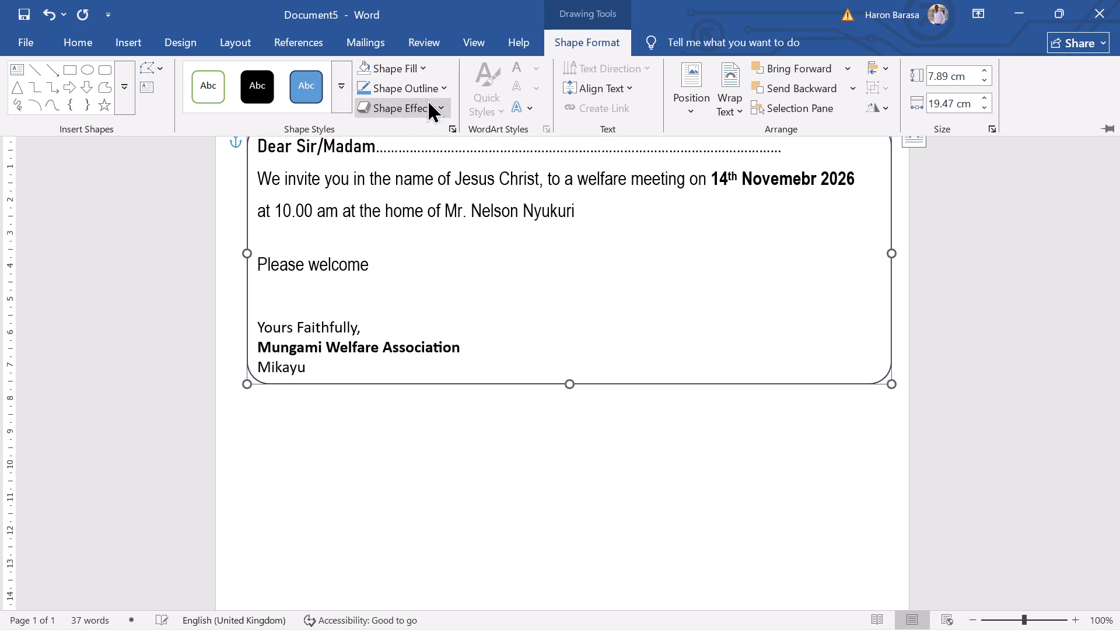
Format the rectangle's outline at 4½ pt with a double compound line, thick outside and thin inside.
left_click(440, 82)
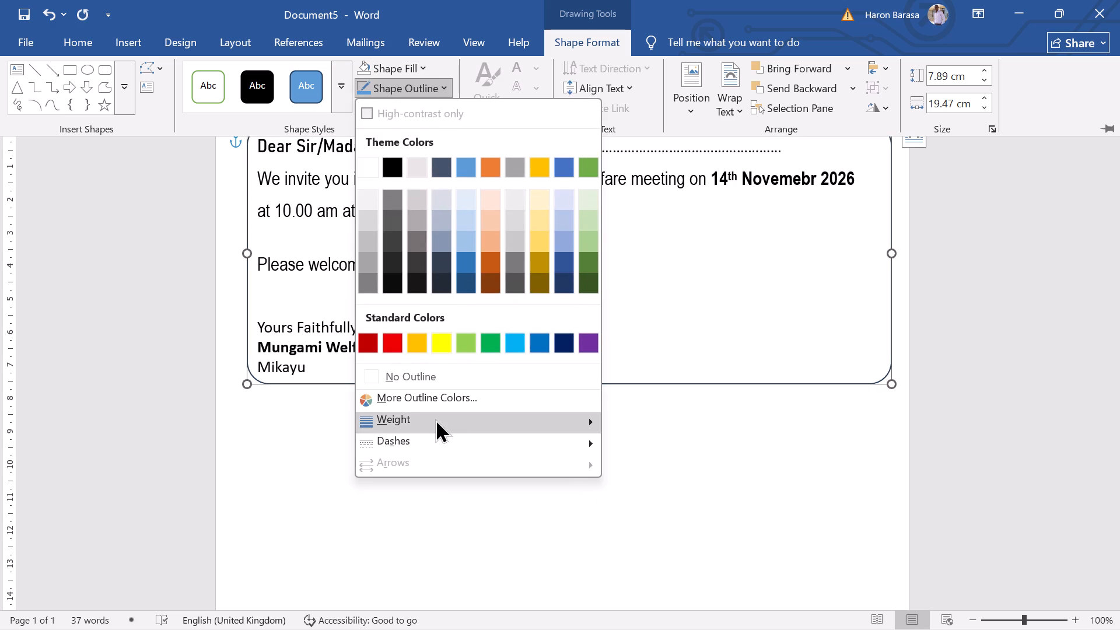
left_click(681, 551)
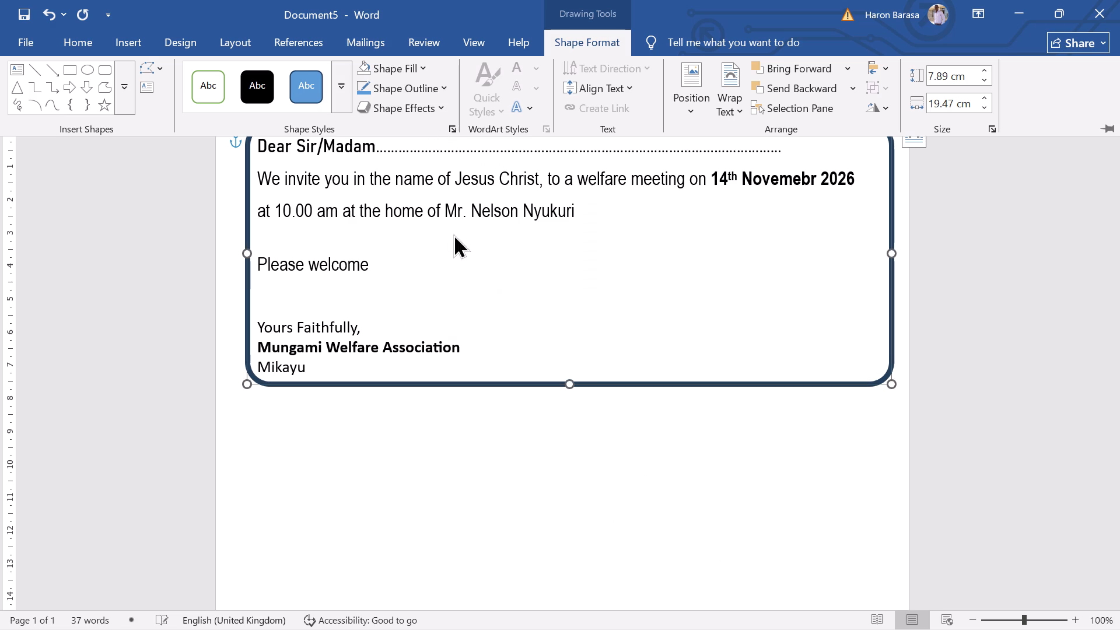
left_click(438, 87)
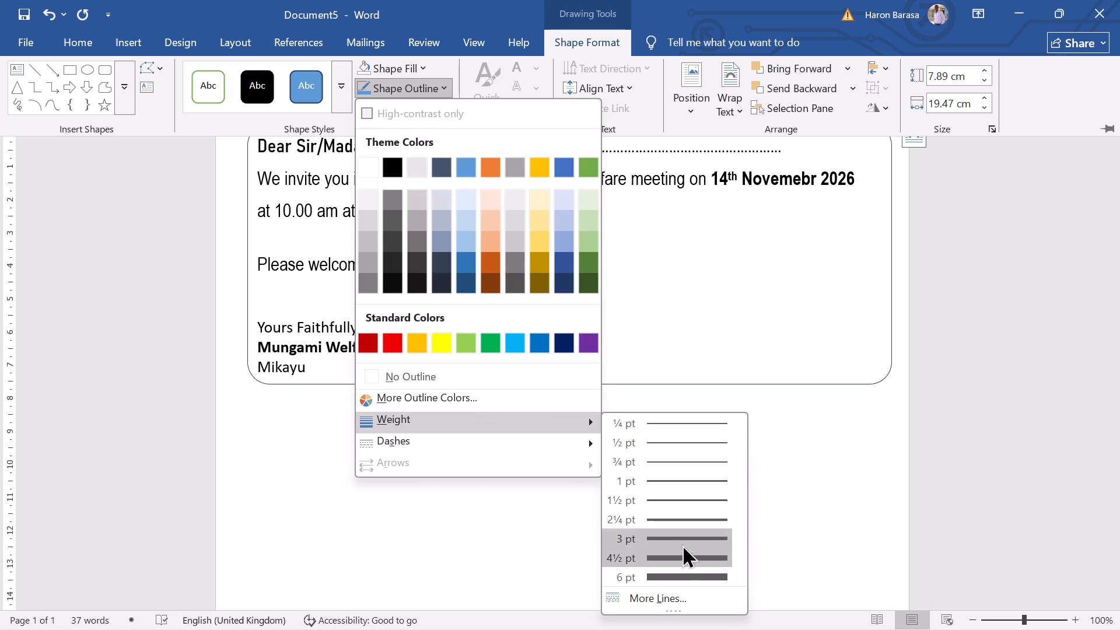
left_click(639, 597)
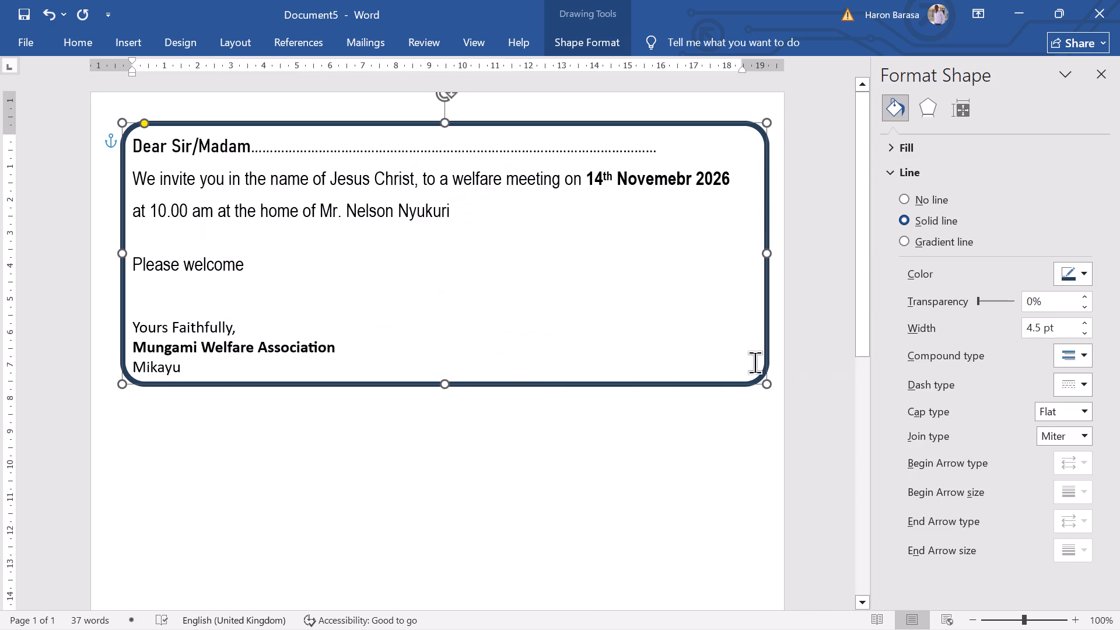
left_click(1080, 354)
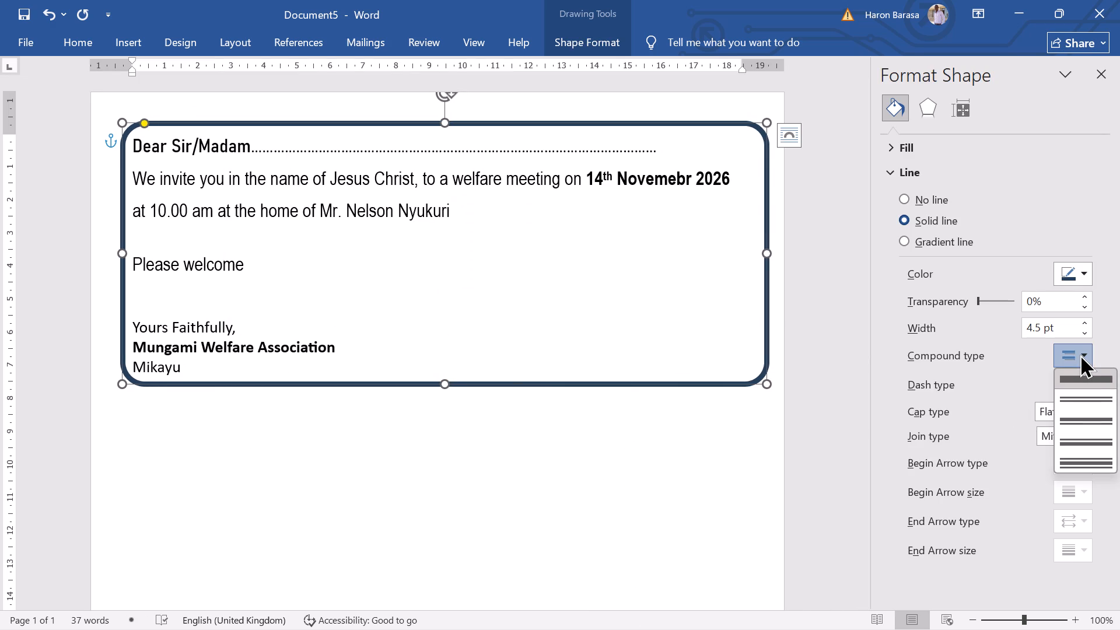
left_click(1092, 419)
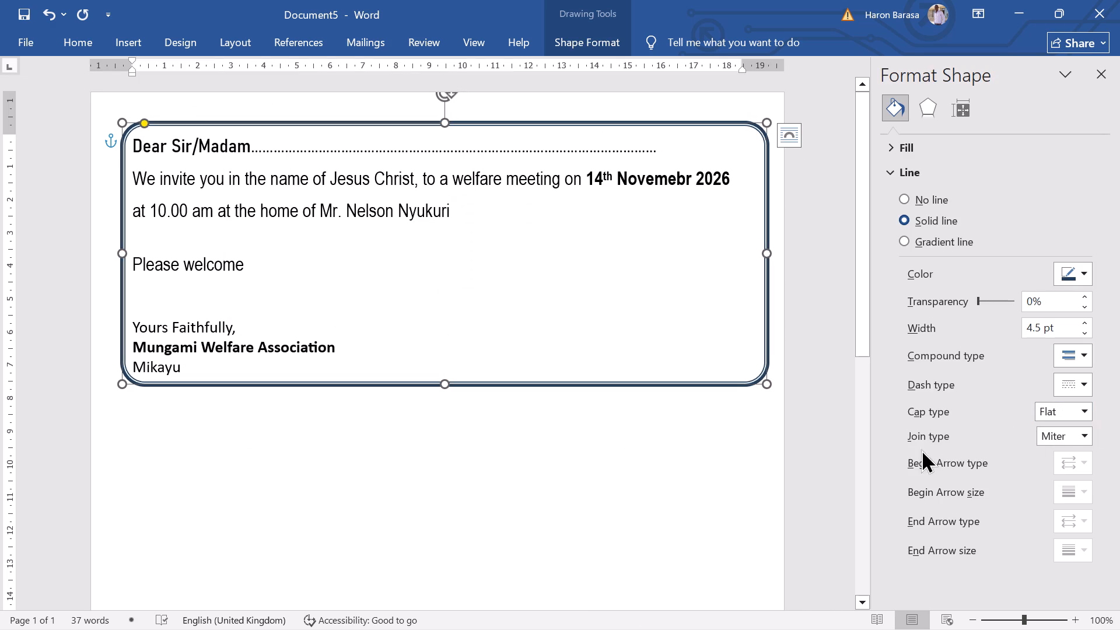
double_click(617, 473)
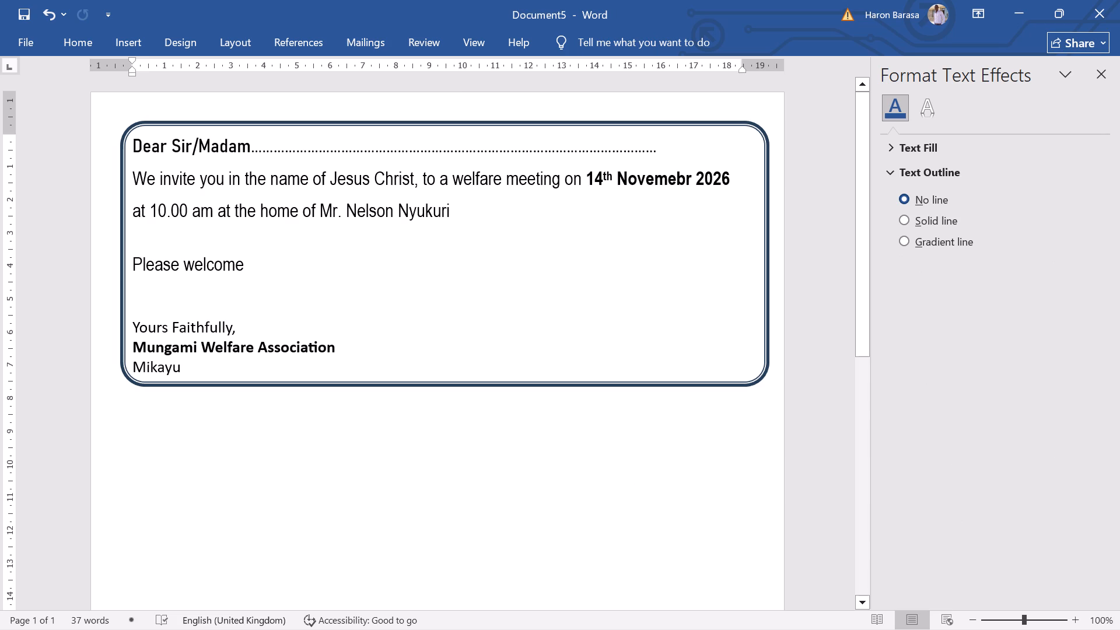
Nudge the rounded frame to the left so it sits more evenly around the letter text.
left_click(765, 227)
key("Left")
key("Left")
key("Left")
key("Left")
key("Left")
key("Left")
key("Left")
key("Left")
key("Left")
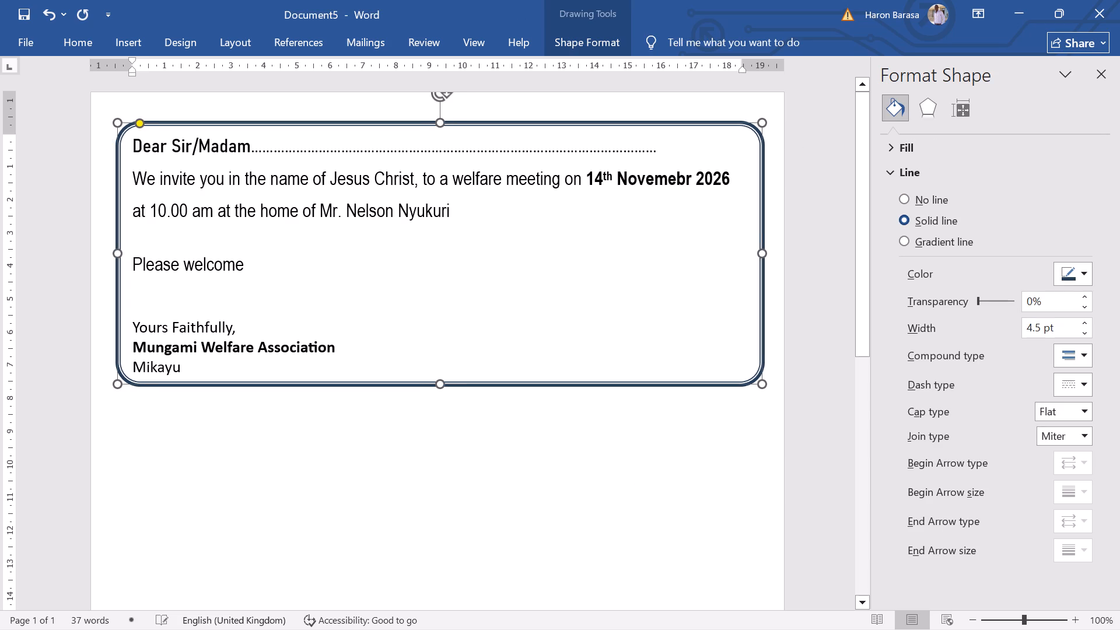
key("Left")
key("Left")
key("Left")
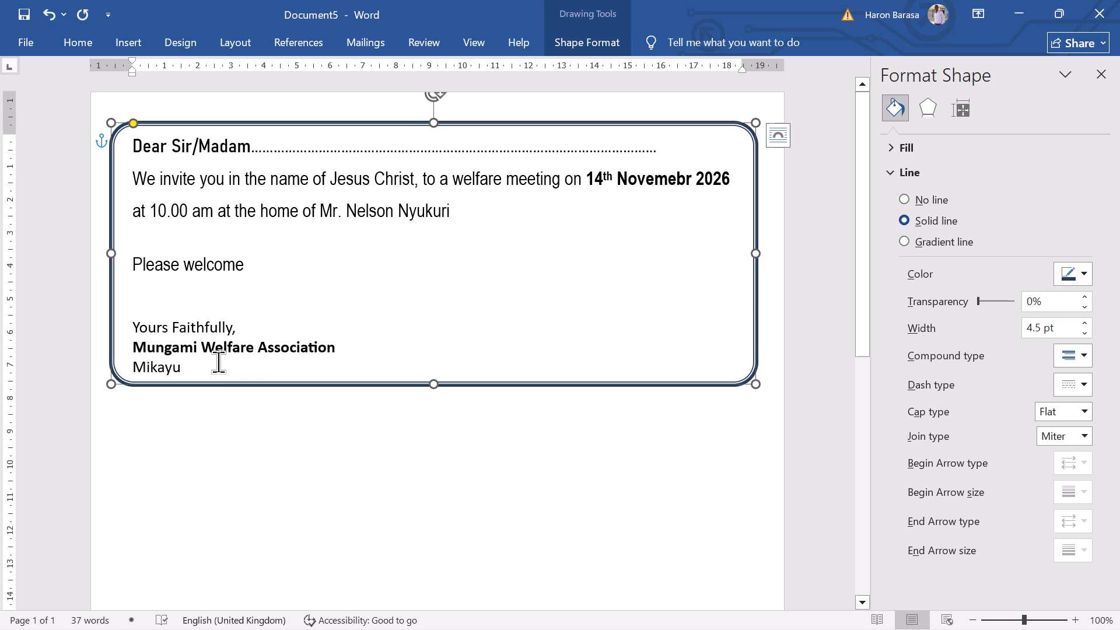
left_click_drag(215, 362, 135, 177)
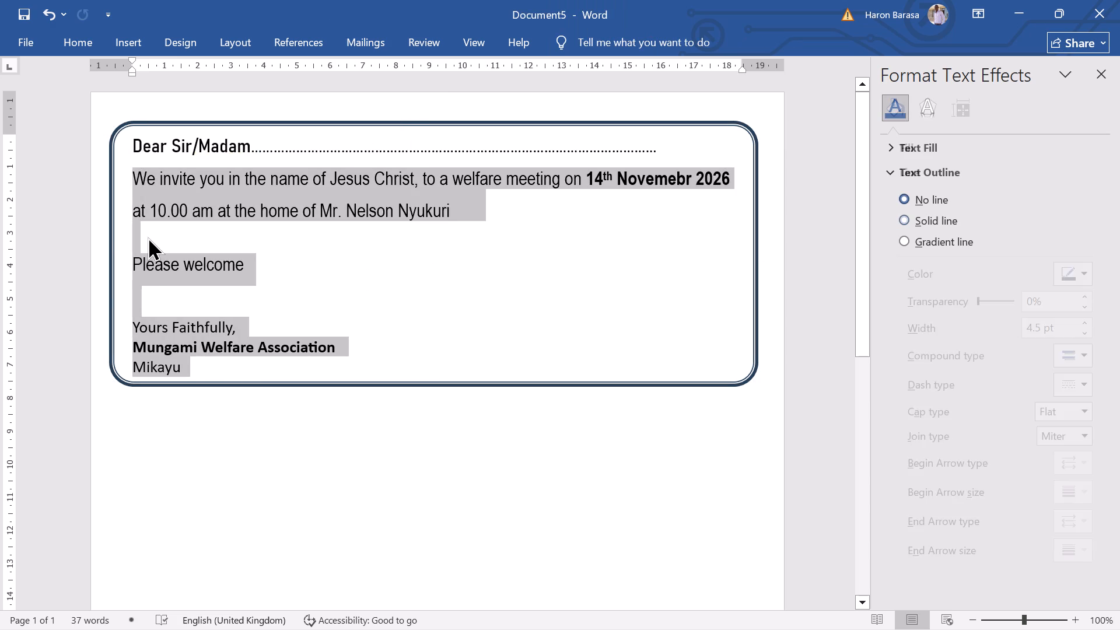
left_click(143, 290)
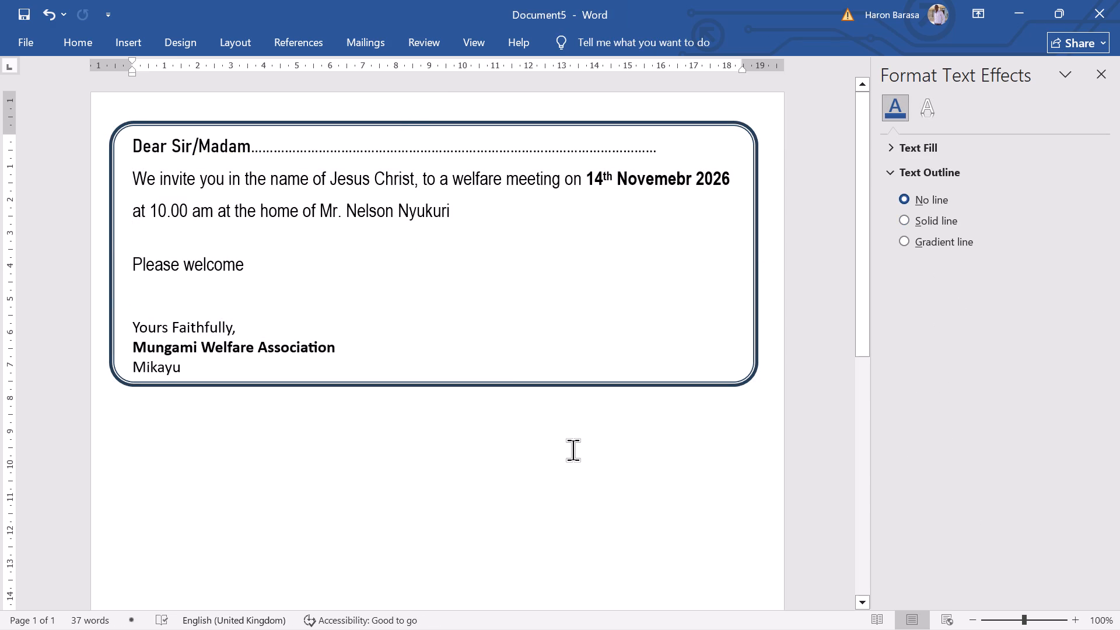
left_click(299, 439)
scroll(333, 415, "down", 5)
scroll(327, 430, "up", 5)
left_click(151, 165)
Copy the whole letter together with its frame and add two new lines after "Mikayu".
left_click_drag(99, 121, 99, 127)
left_click_drag(99, 127, 104, 362)
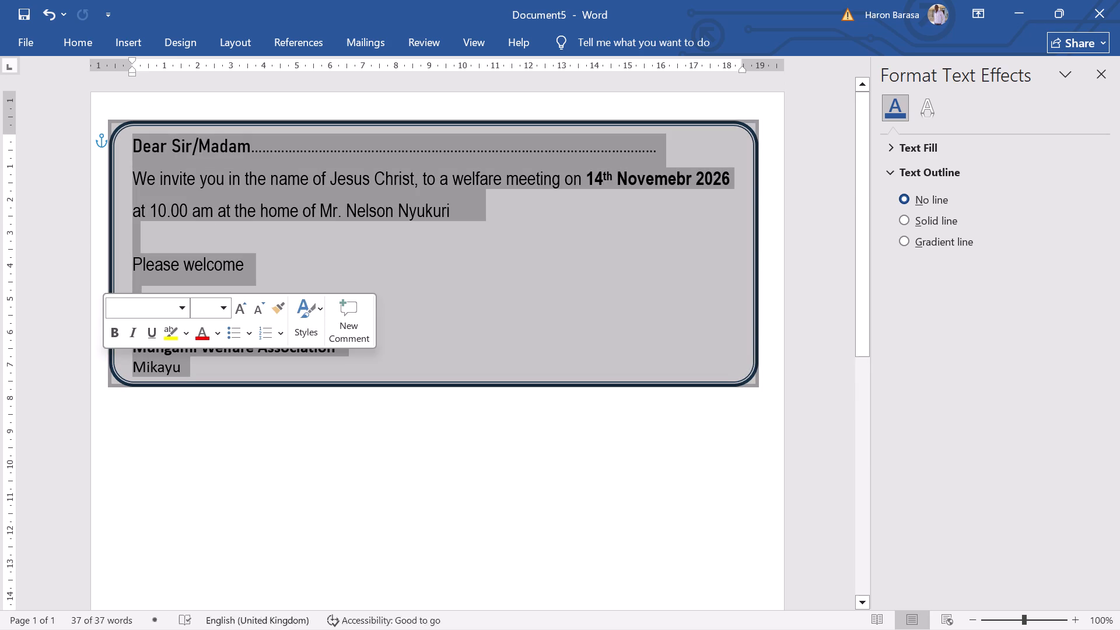
key("ctrl+c")
left_click(184, 422)
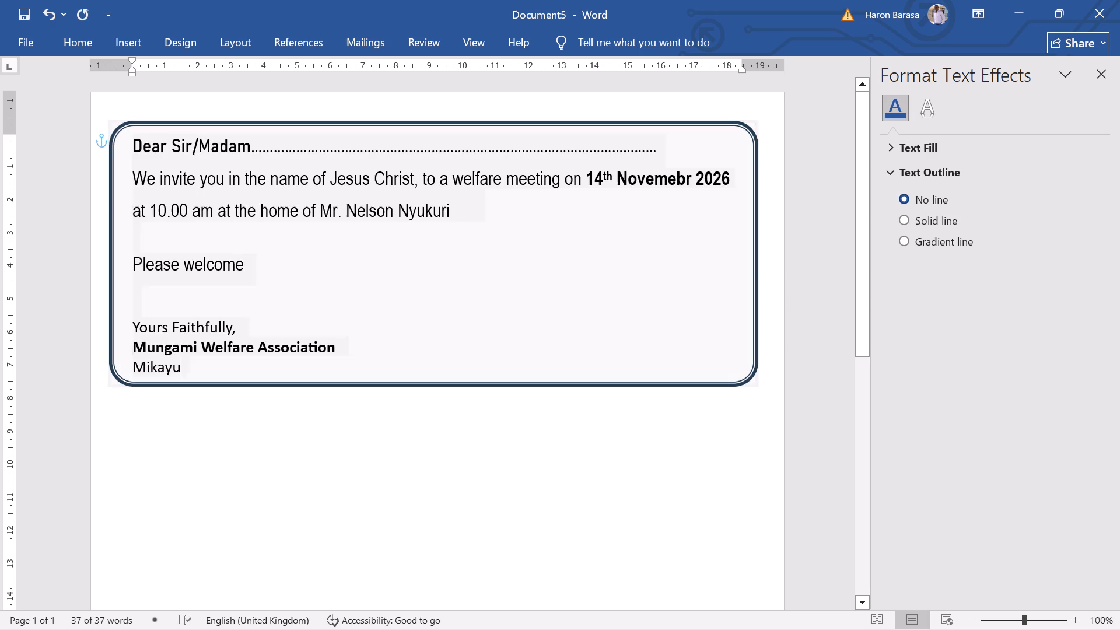
key("Return")
key("Return")
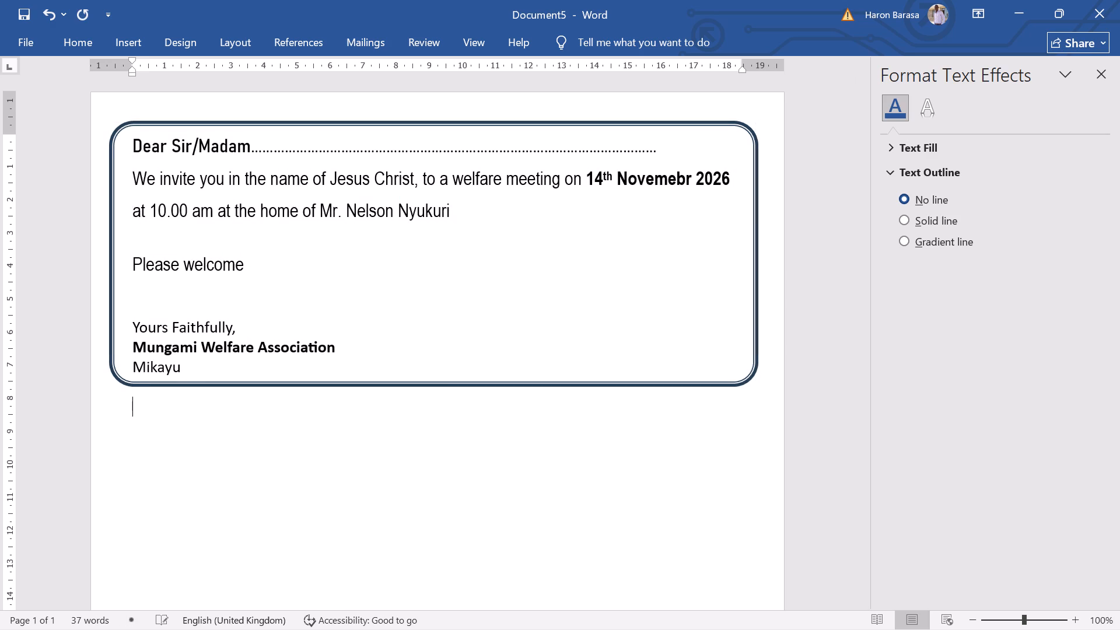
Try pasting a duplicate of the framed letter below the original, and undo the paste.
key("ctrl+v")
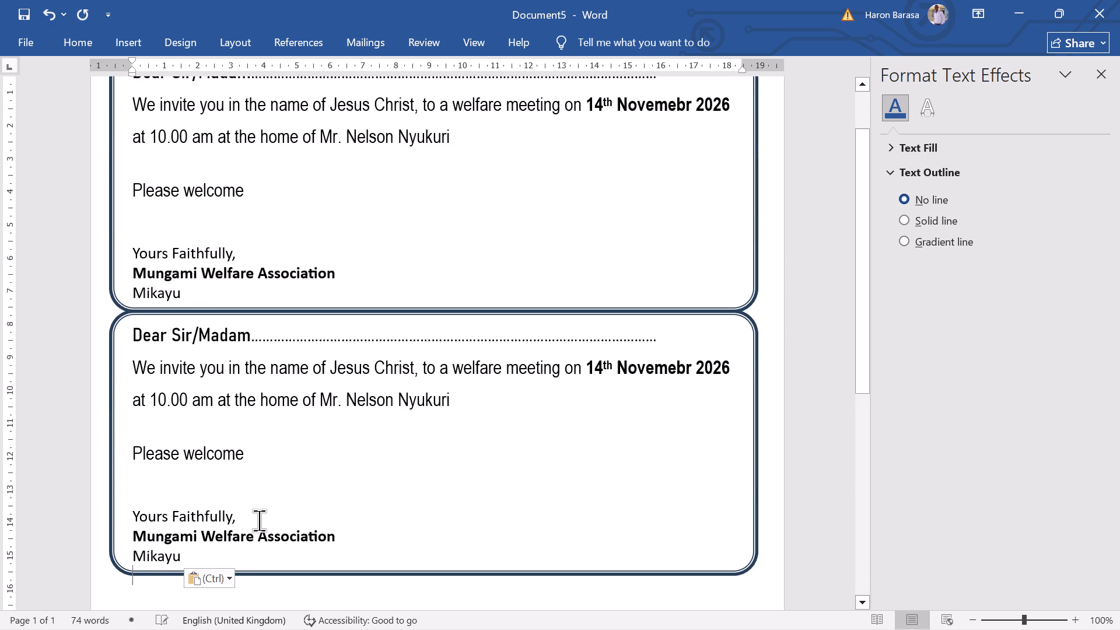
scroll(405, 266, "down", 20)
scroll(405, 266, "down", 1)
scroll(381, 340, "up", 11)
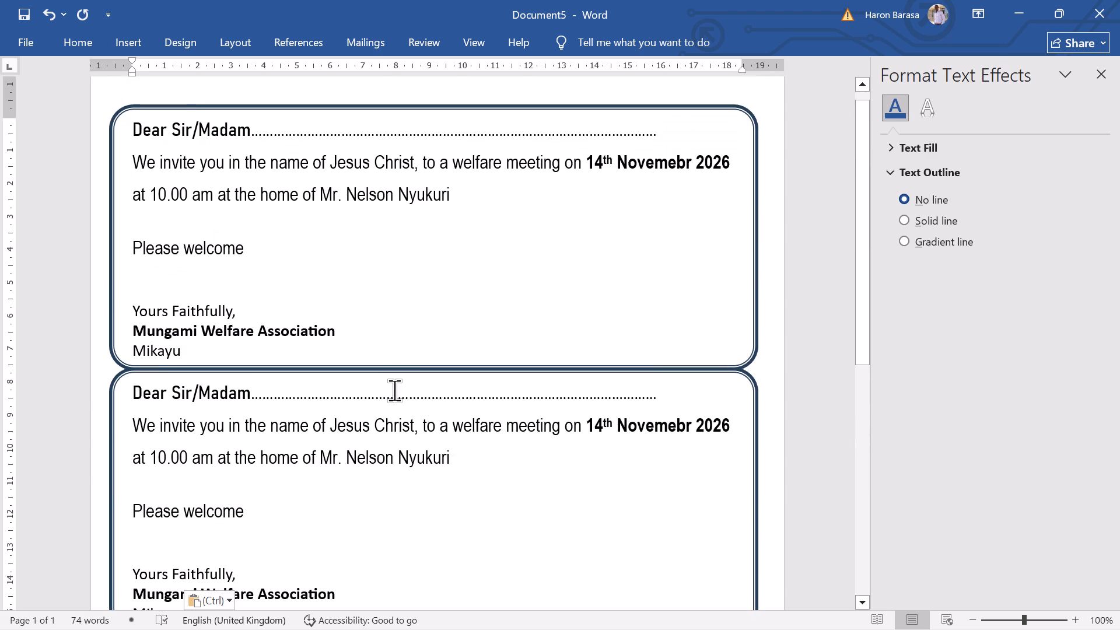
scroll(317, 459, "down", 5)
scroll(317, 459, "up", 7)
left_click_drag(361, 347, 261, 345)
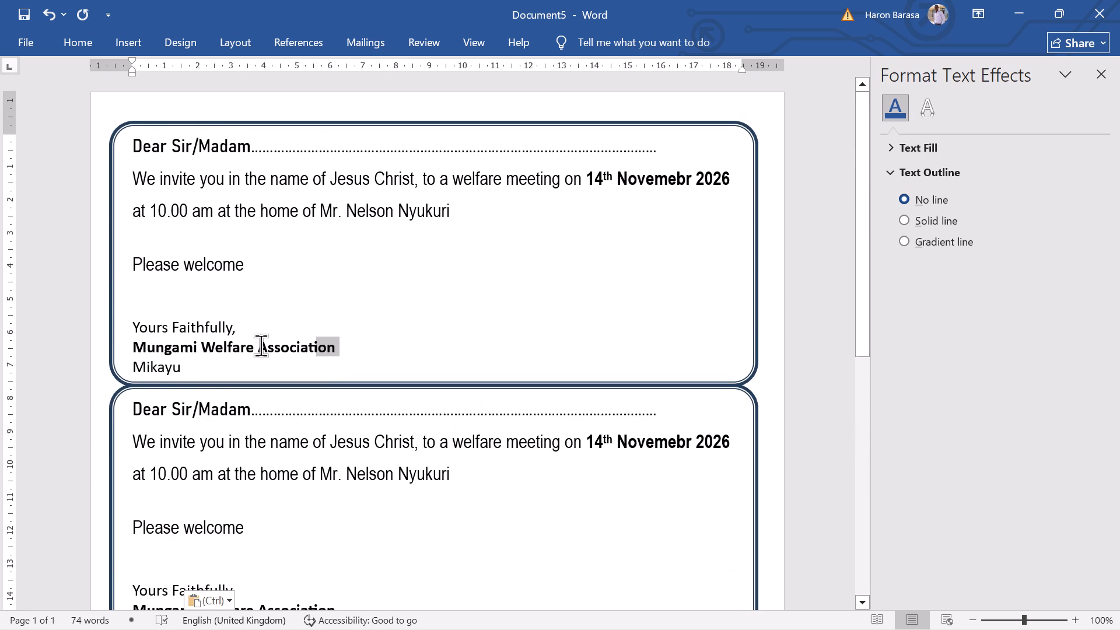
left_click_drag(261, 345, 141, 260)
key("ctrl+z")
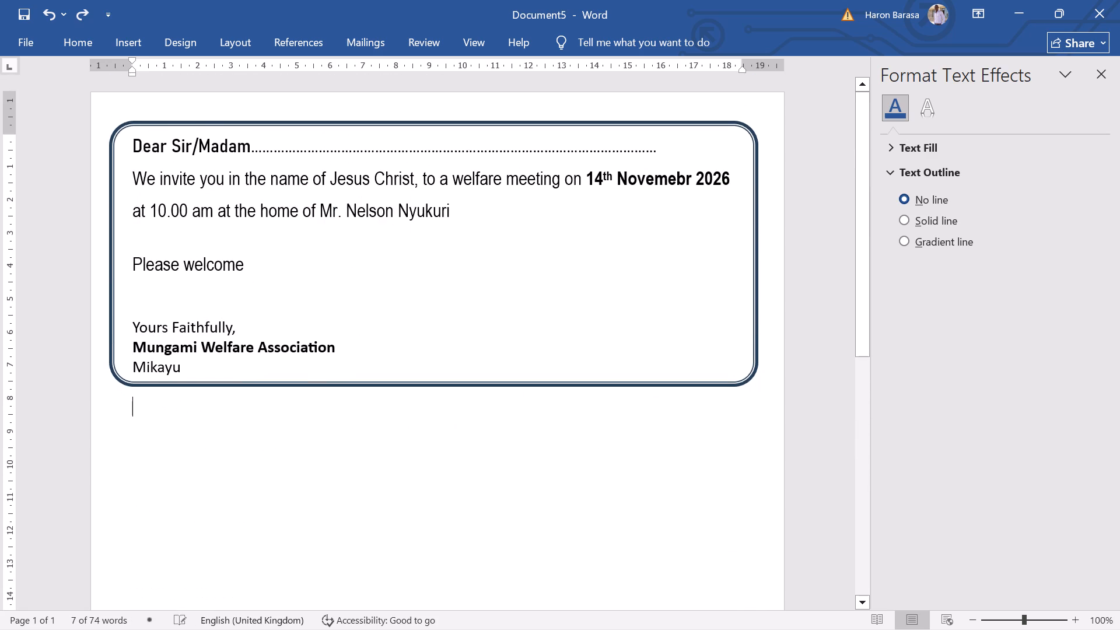
Decrease the font size of the whole letter, from the salutation through "Mikayu", by one increment.
left_click_drag(203, 363, 121, 175)
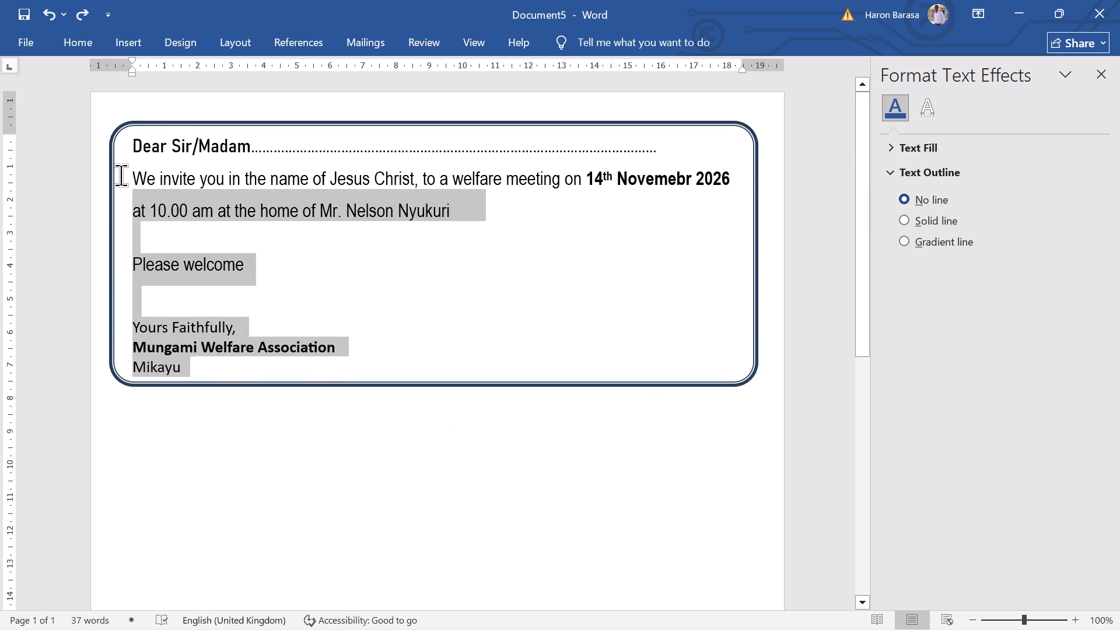
left_click_drag(121, 175, 120, 159)
left_click(275, 106)
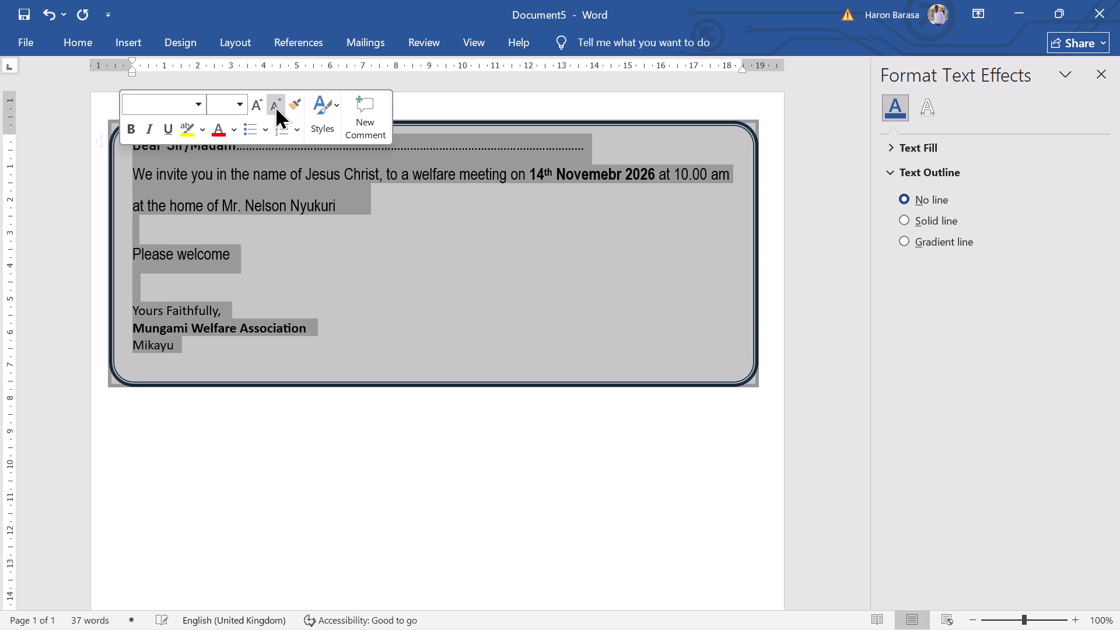
Delete the blank line above "Please welcome" in the letter.
left_click(310, 264)
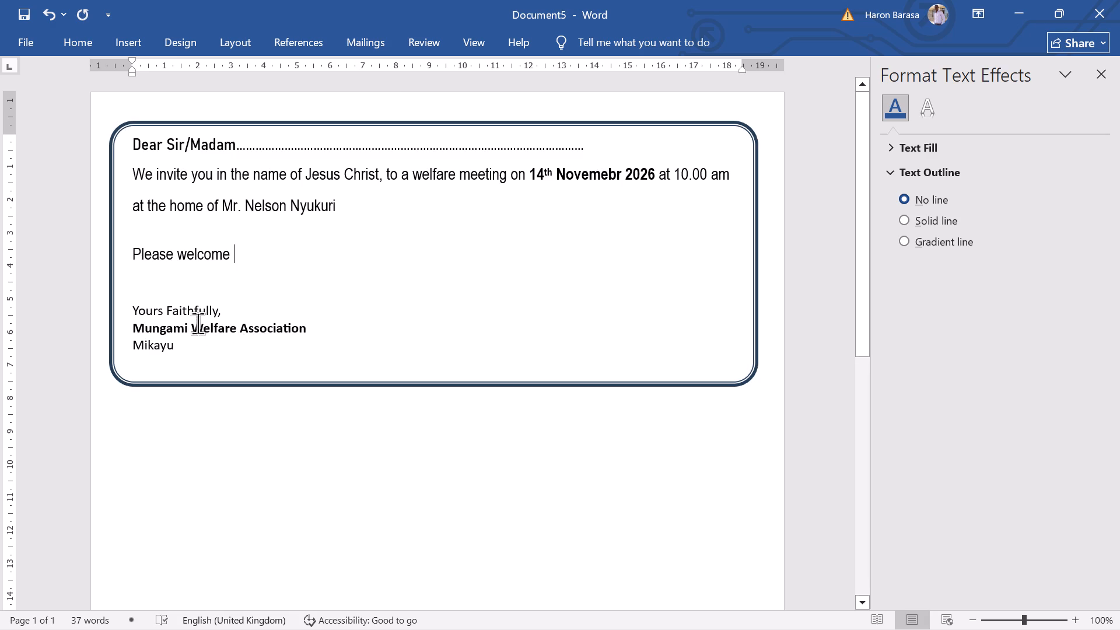
left_click(160, 230)
key("Delete")
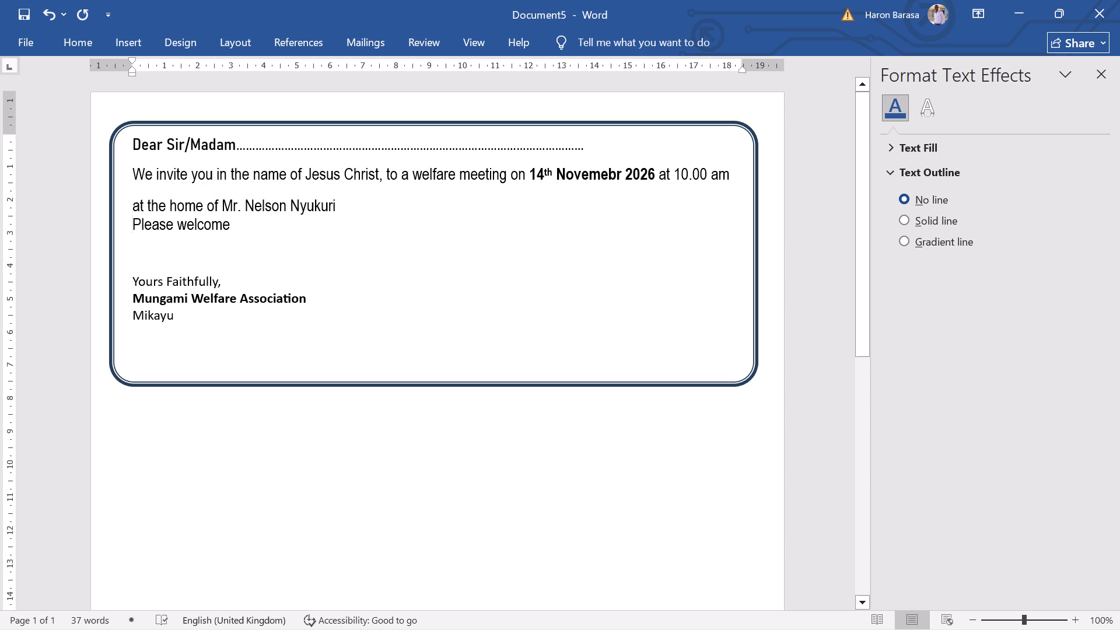
Add space before the "Please welcome" paragraph.
left_click(101, 225)
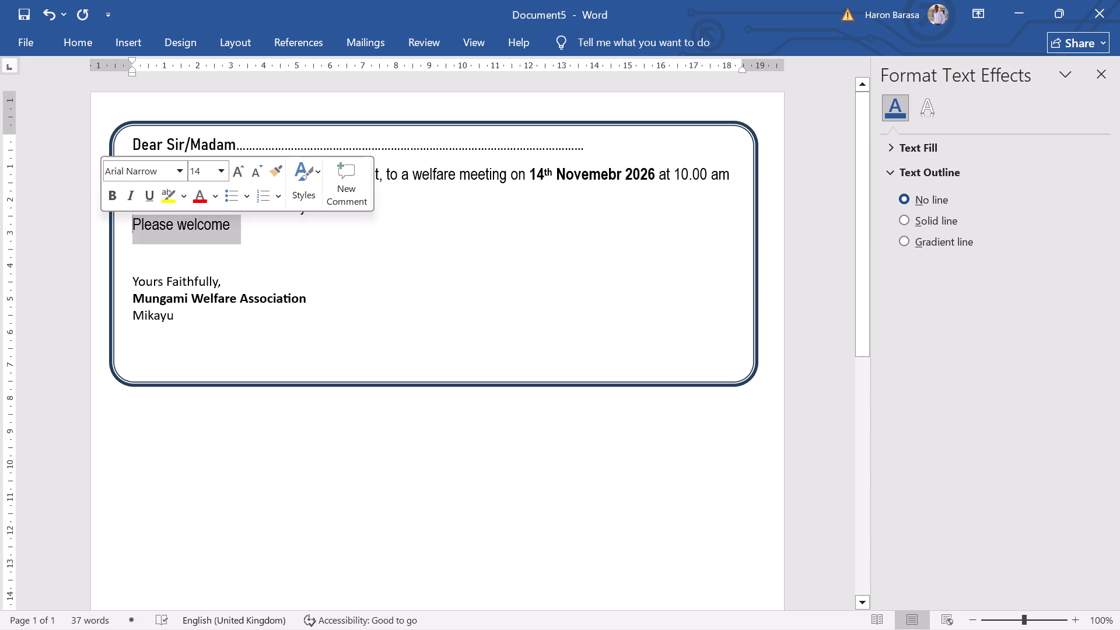
left_click(83, 38)
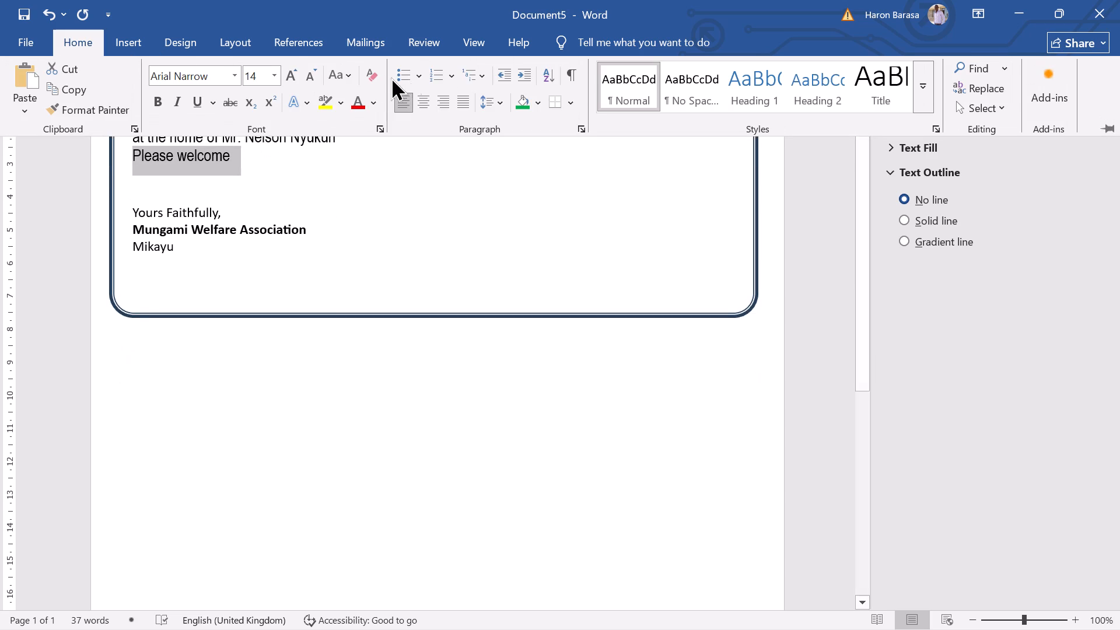
left_click(491, 103)
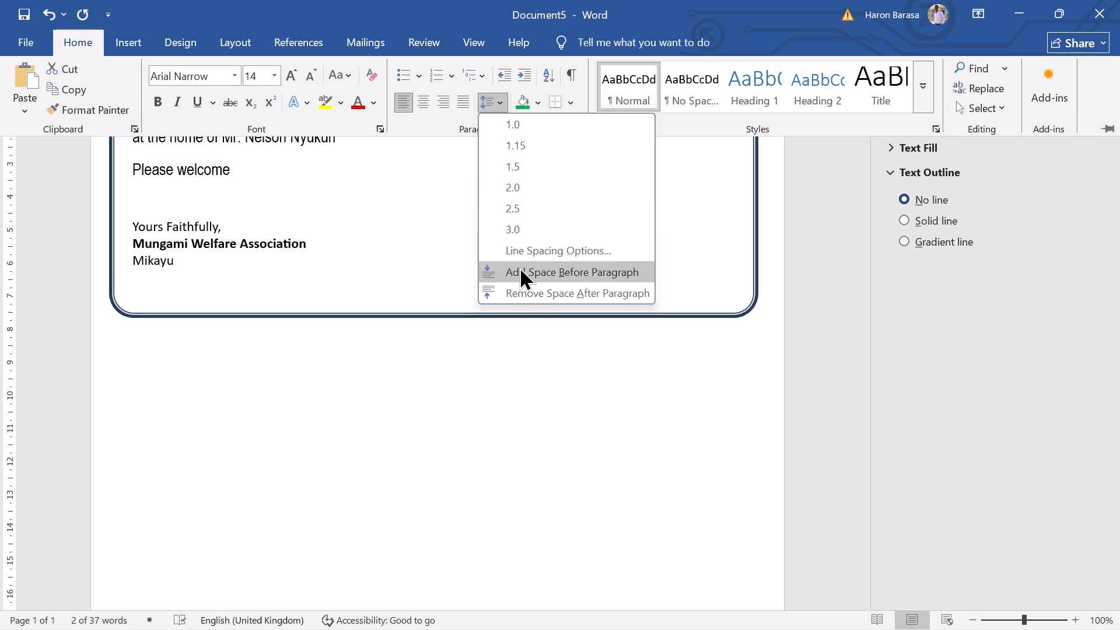
left_click(519, 267)
left_click(251, 196)
left_click(256, 173)
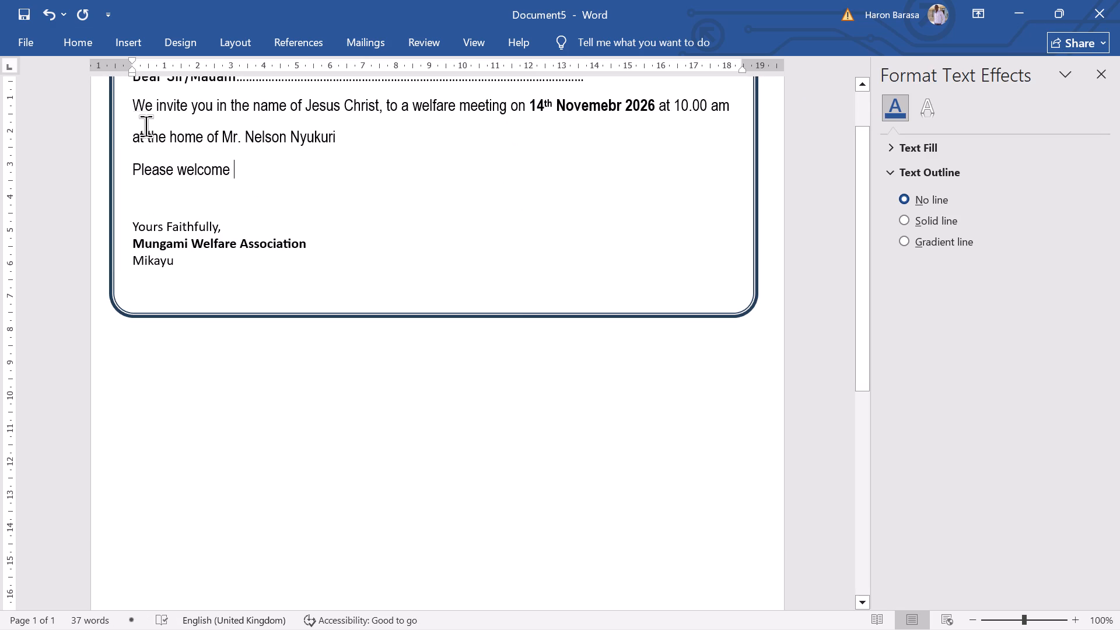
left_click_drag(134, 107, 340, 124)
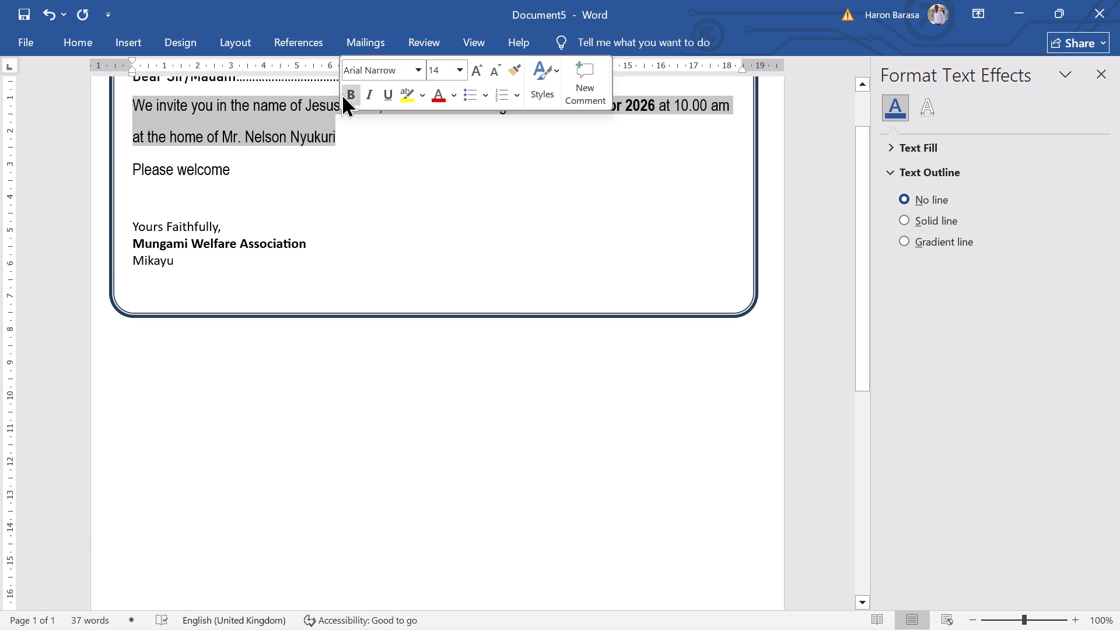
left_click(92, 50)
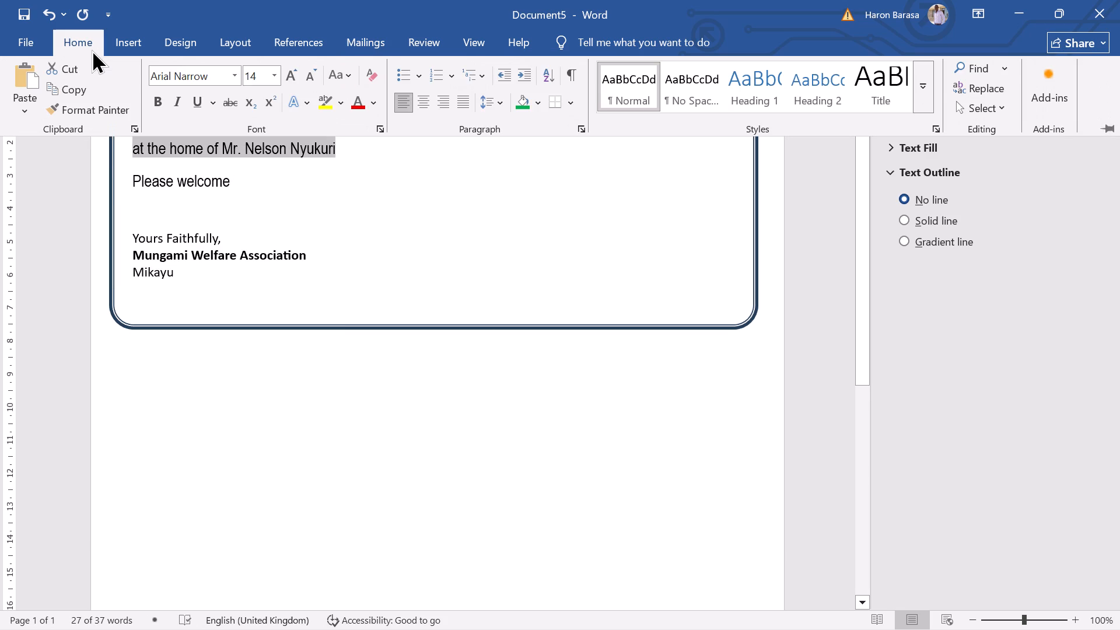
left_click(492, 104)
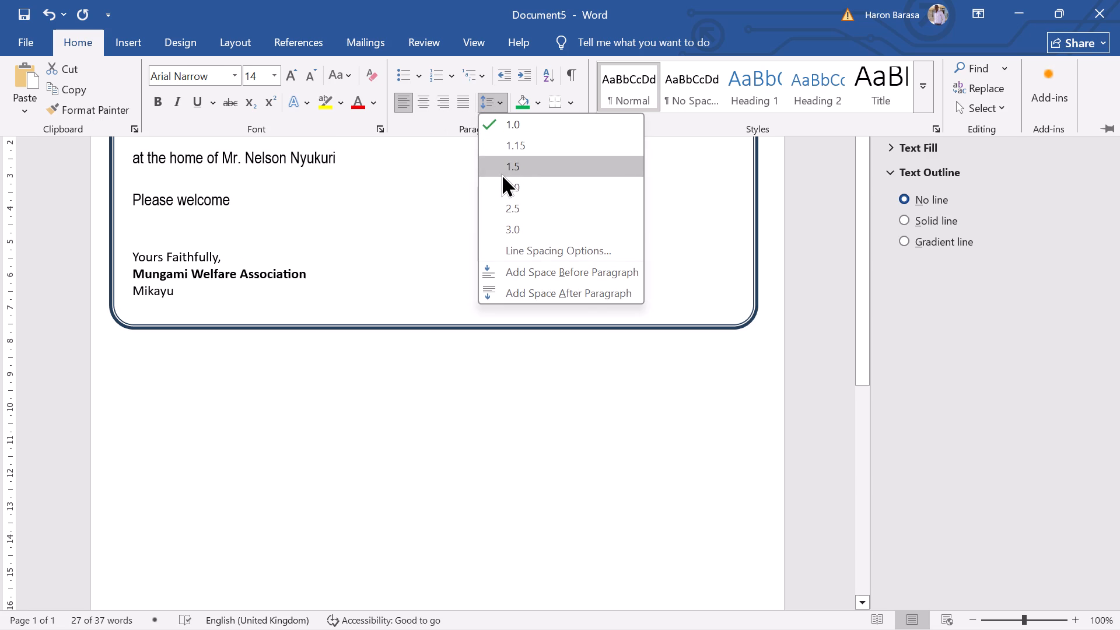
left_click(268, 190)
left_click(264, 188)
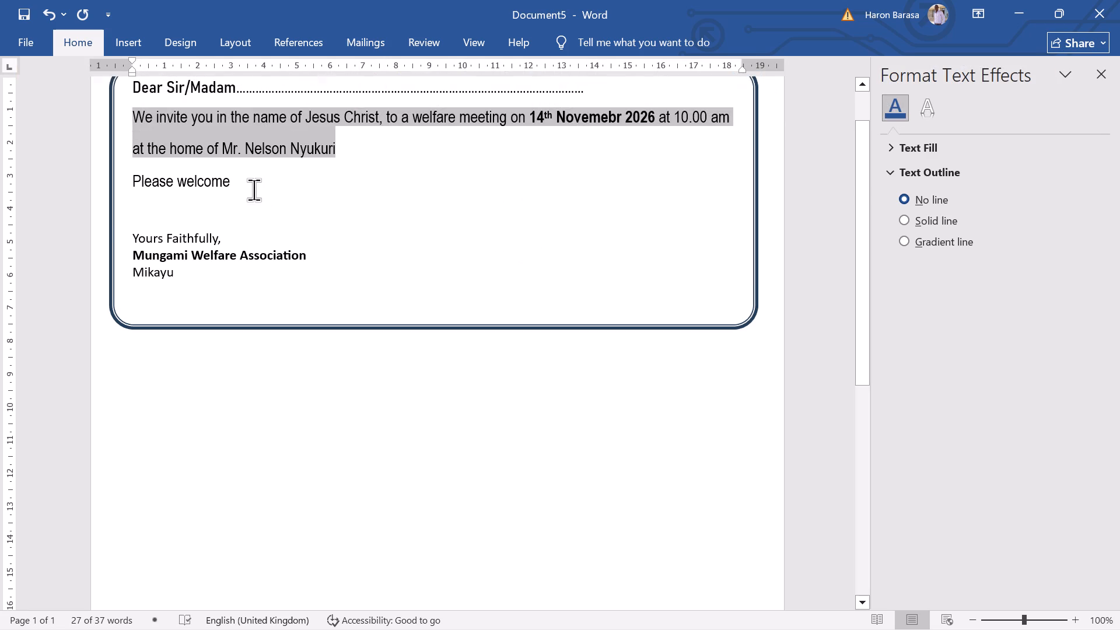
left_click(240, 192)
Change the font of the invitation paragraph beginning "We invite you" to Aptos Narrow.
scroll(325, 163, "up", 2)
left_click_drag(365, 206, 342, 201)
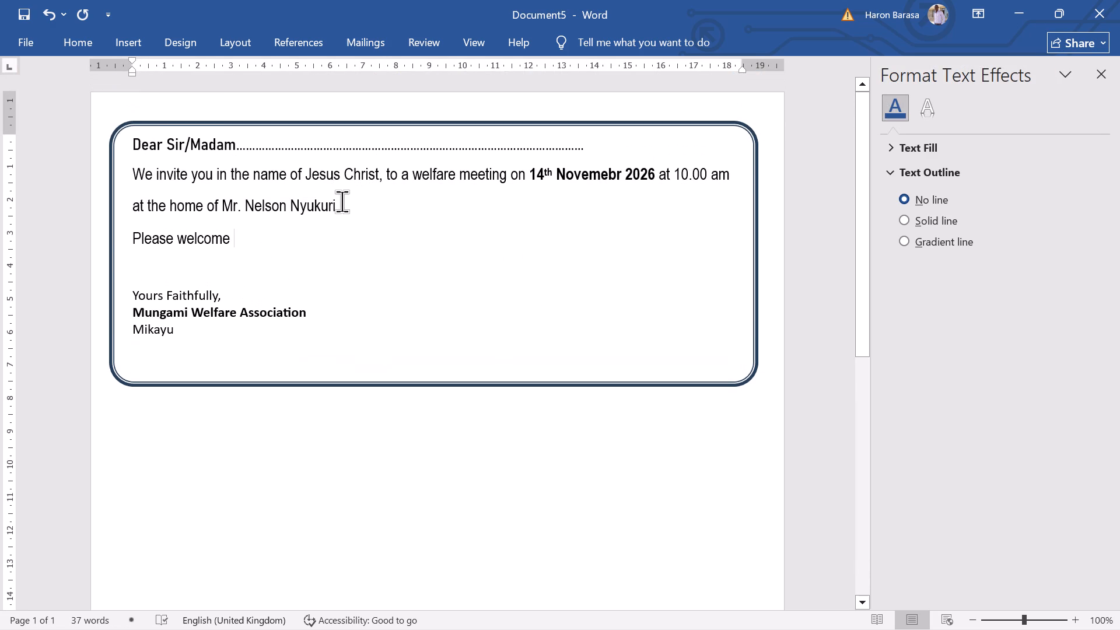
left_click_drag(342, 201, 127, 179)
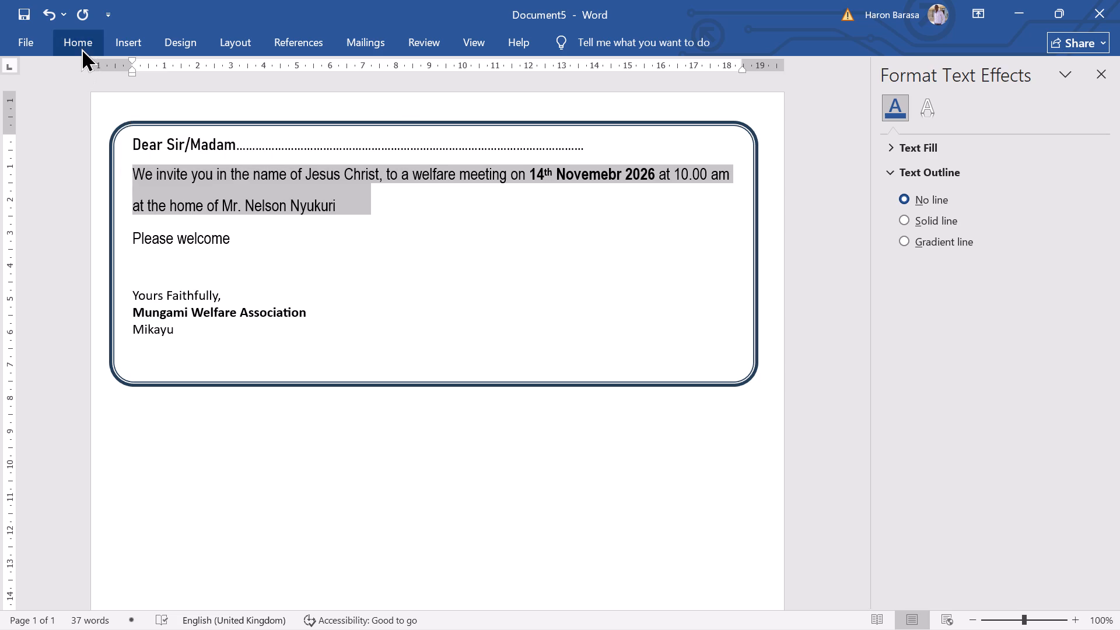
left_click(81, 48)
left_click(236, 75)
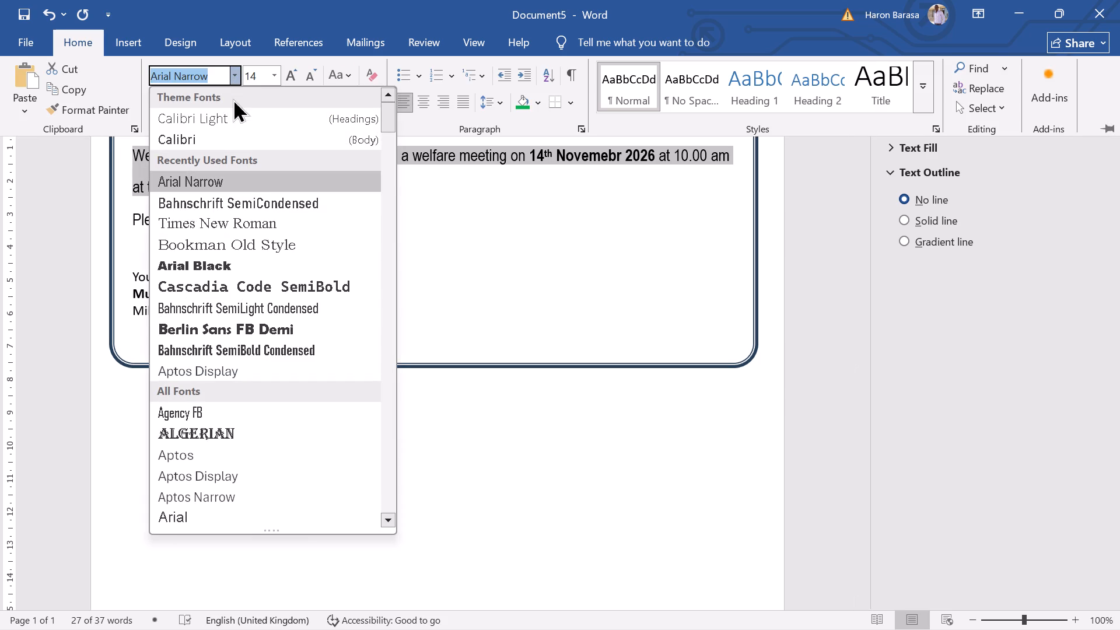
scroll(251, 304, "down", 3)
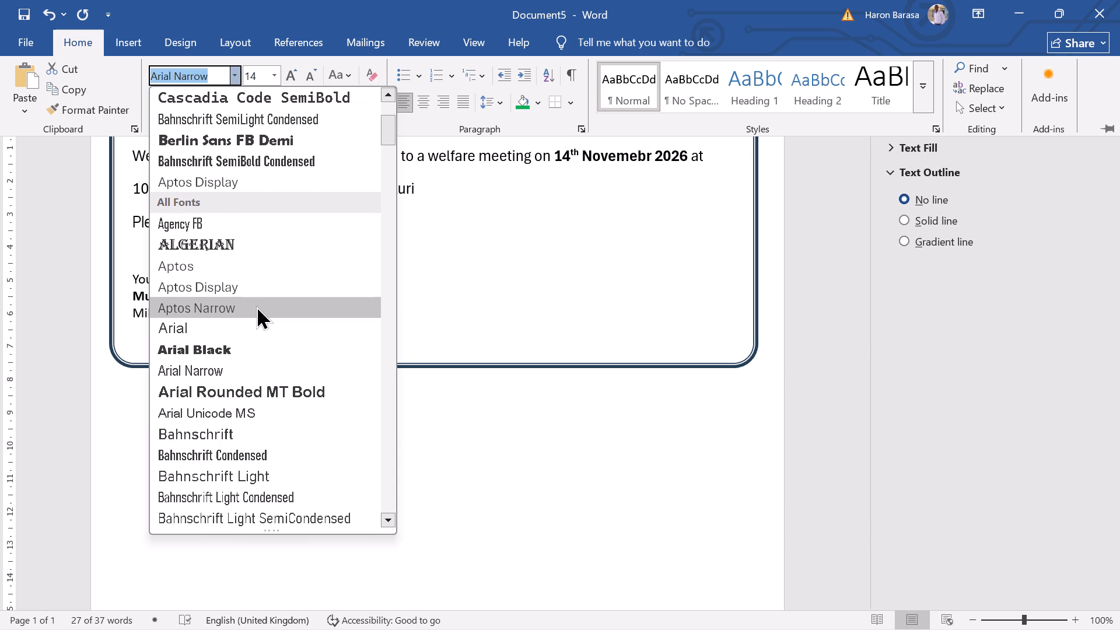
left_click(256, 306)
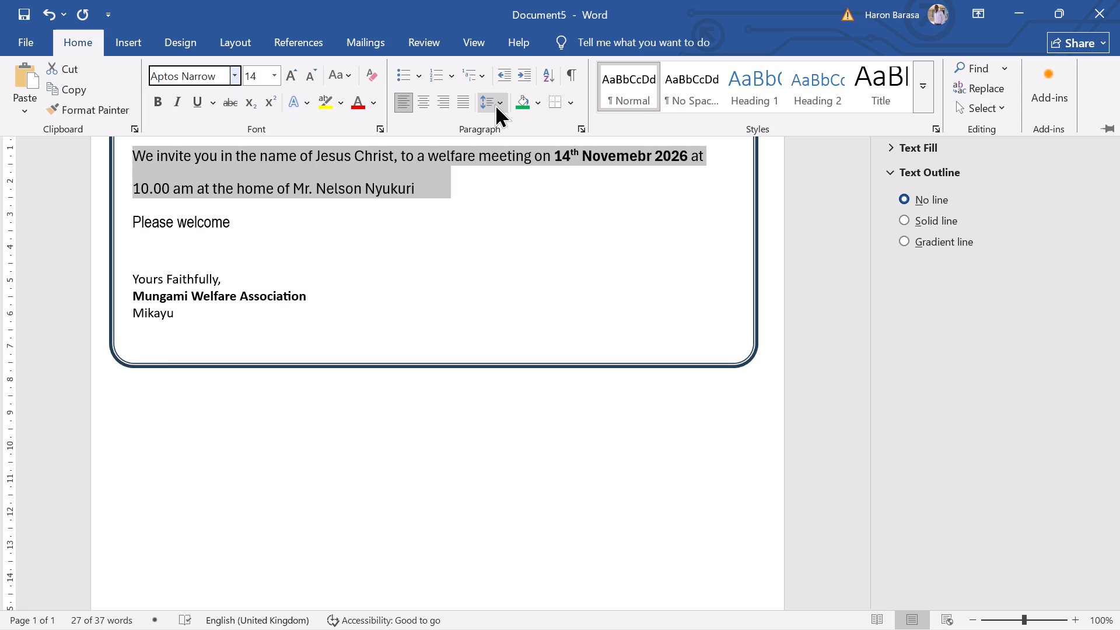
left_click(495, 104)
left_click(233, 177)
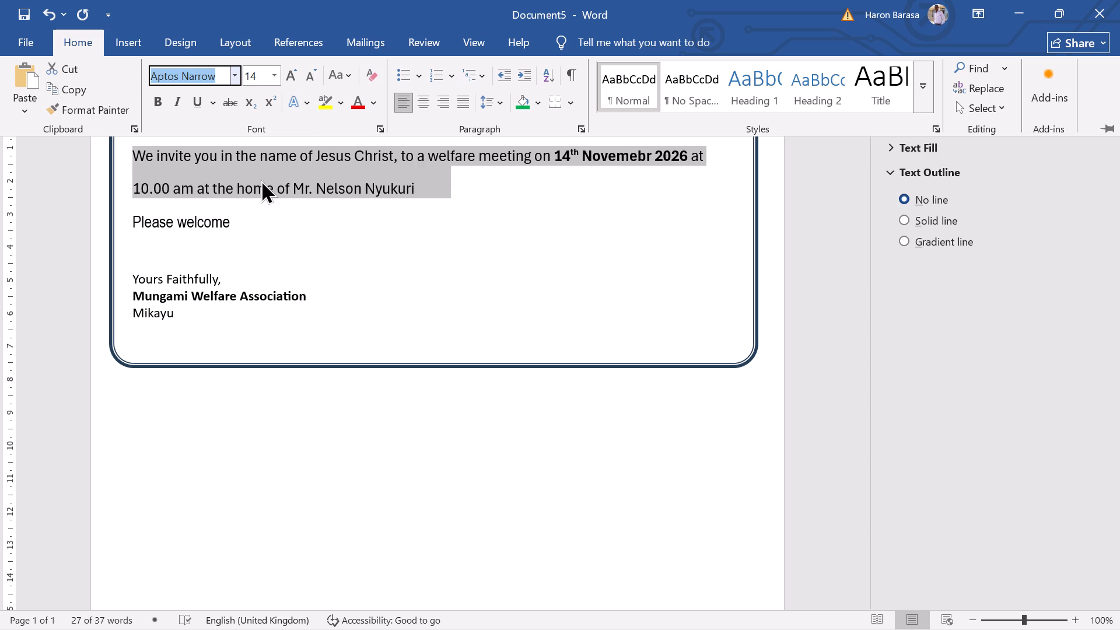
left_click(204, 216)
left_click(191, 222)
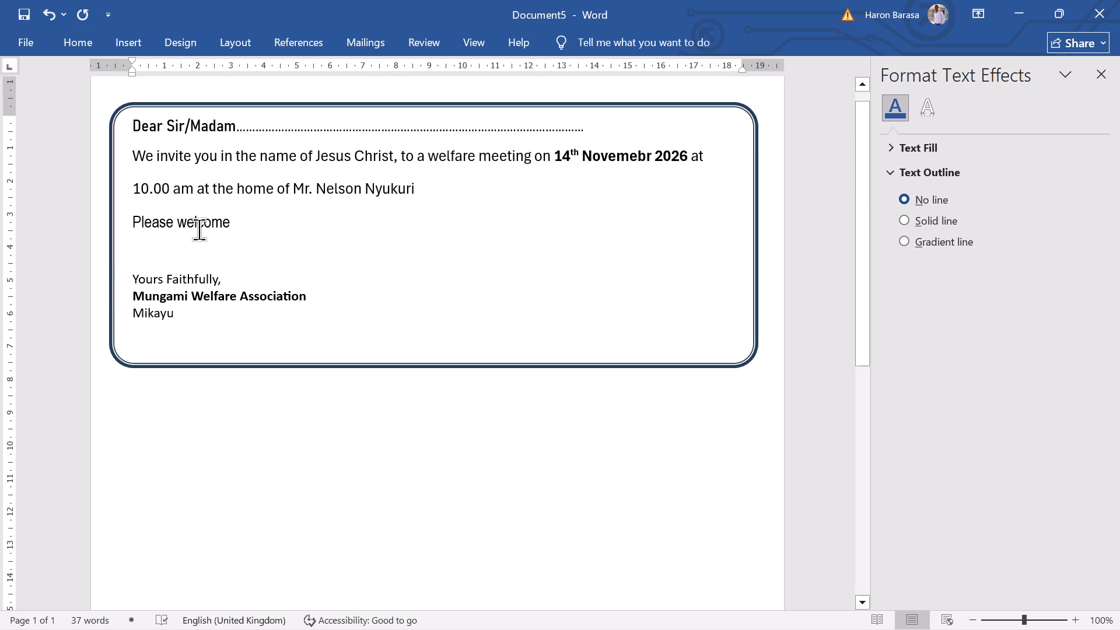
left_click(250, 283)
Shorten the rounded frame by raising its bottom edge to just below "Mikayu".
left_click(264, 367)
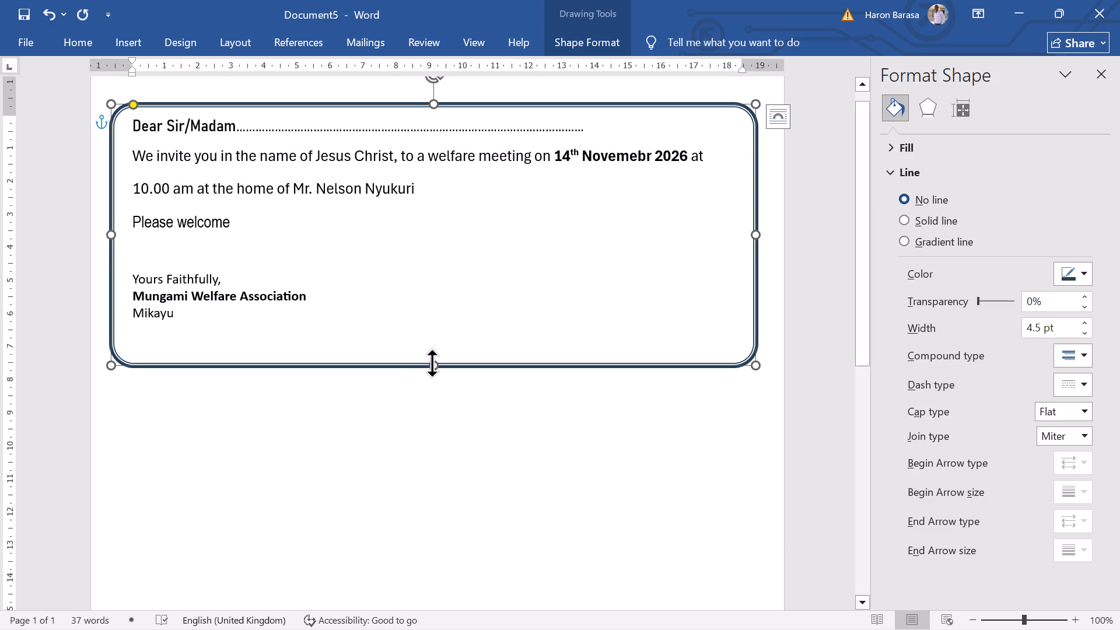
left_click_drag(432, 363, 417, 335)
left_click(272, 376)
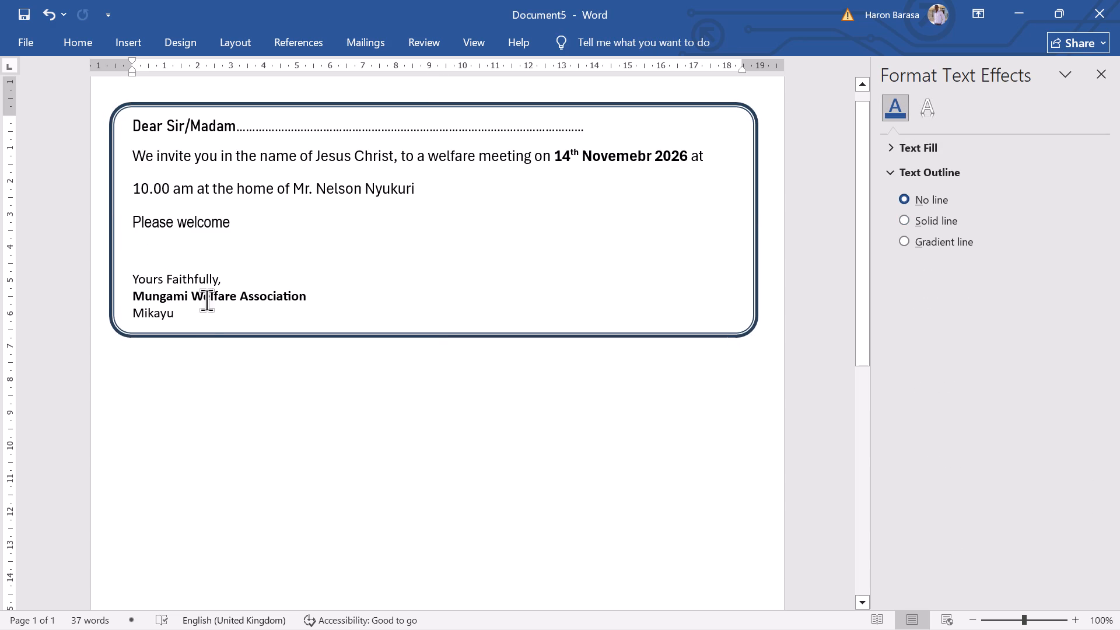
Copy the whole letter with its frame and paste three duplicates, one after another, below the original.
scroll(271, 200, "up", 3)
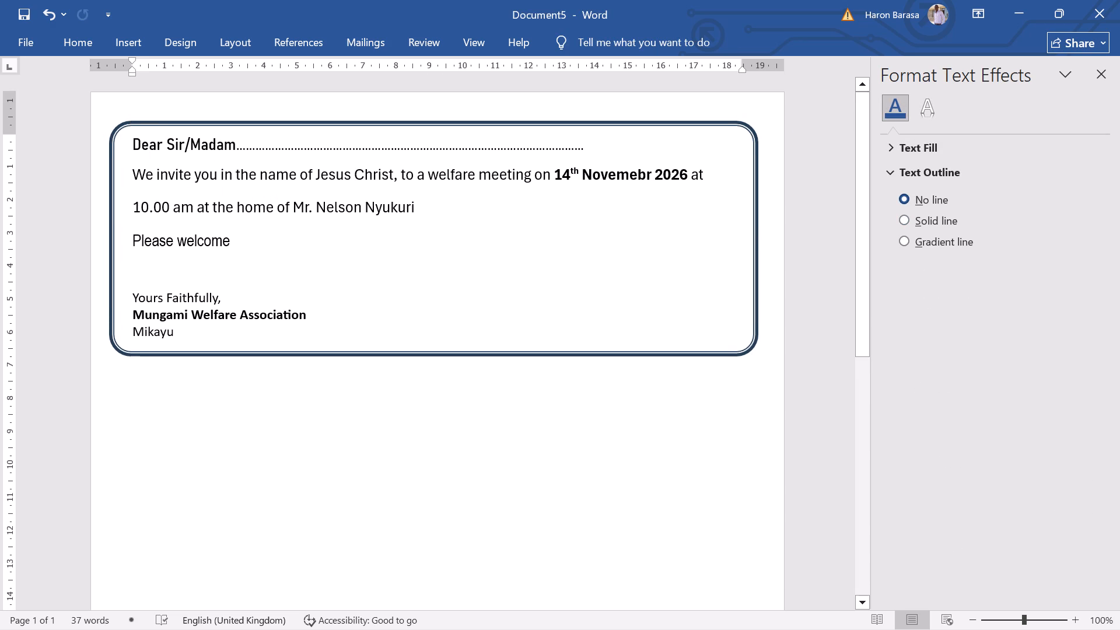
left_click_drag(101, 134, 113, 342)
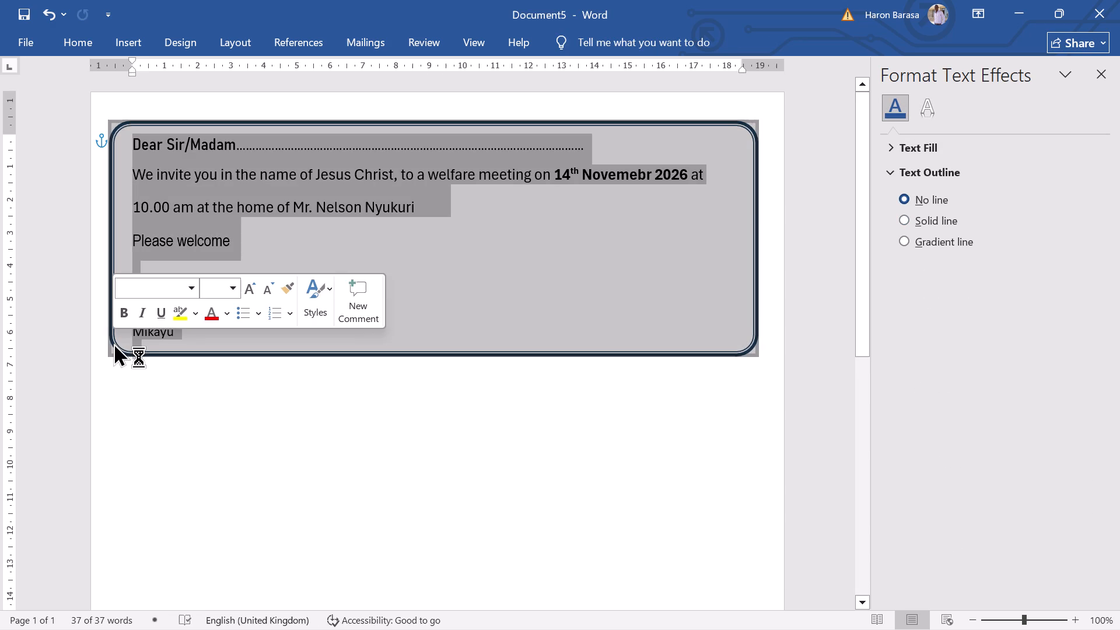
key("ctrl+c")
left_click(173, 393)
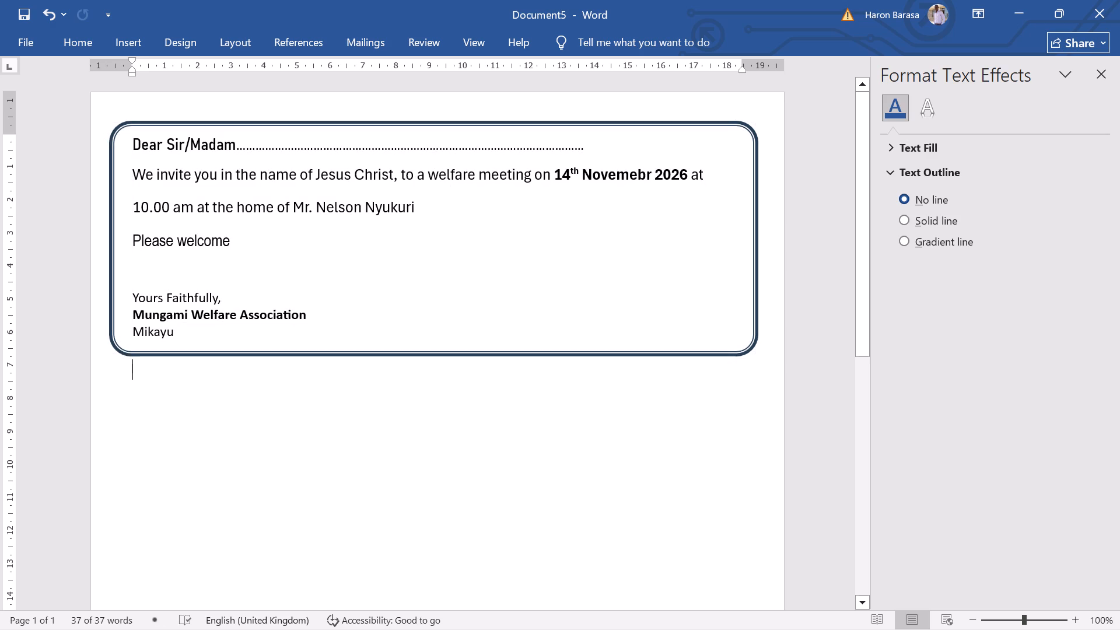
key("ctrl+v")
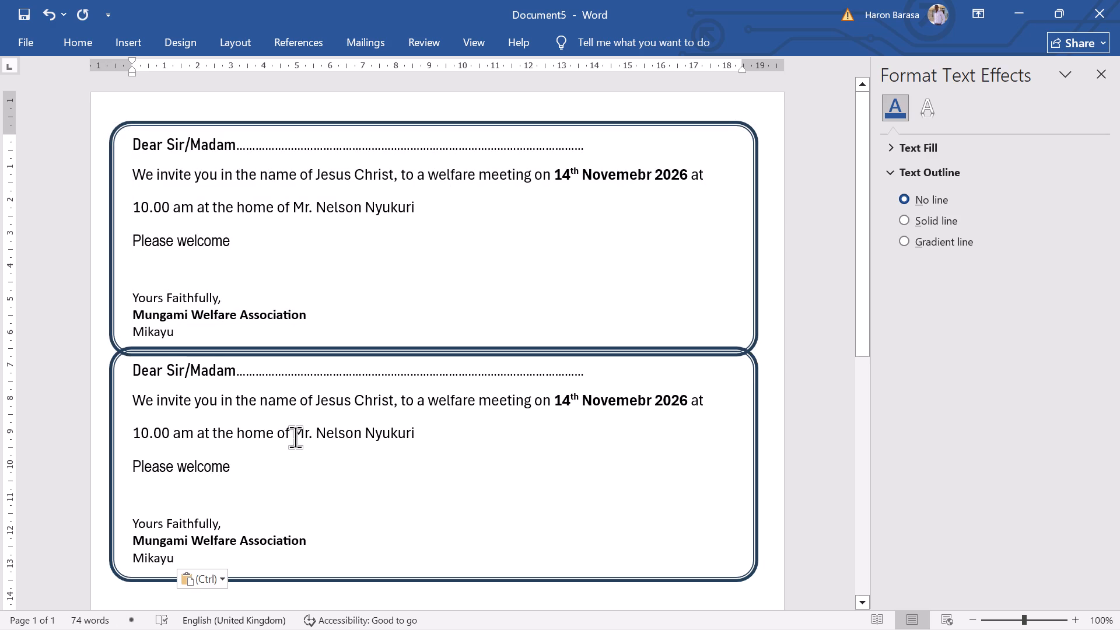
scroll(316, 432, "down", 13)
key("ctrl+v")
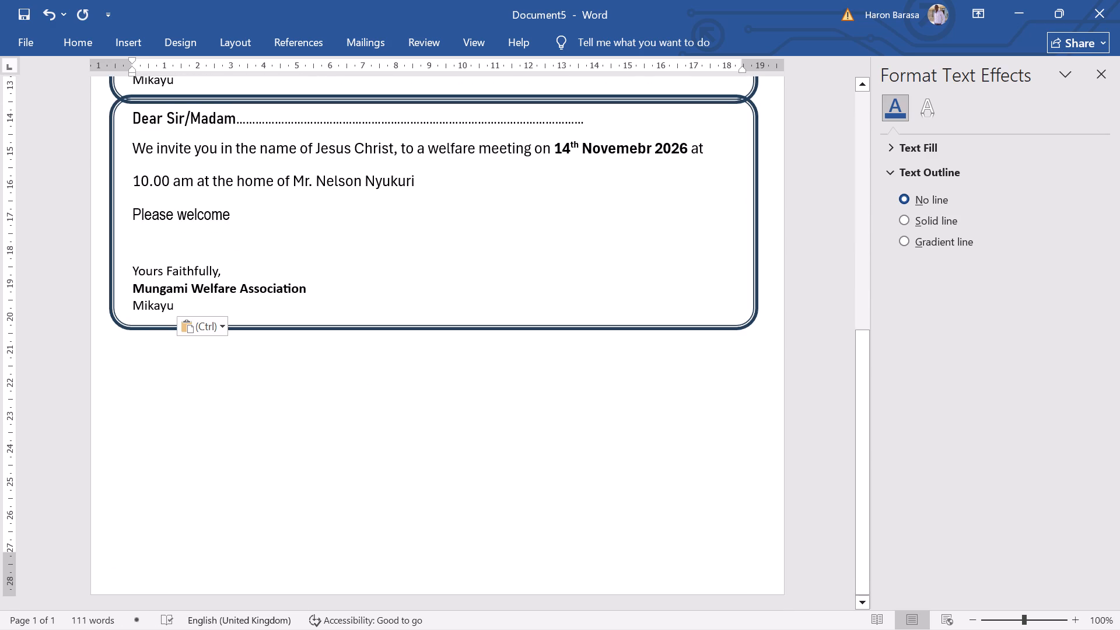
key("ctrl+v")
Remove the blank lines after the last letter copy so the document ends at its "Mikayu" line.
key("BackSpace")
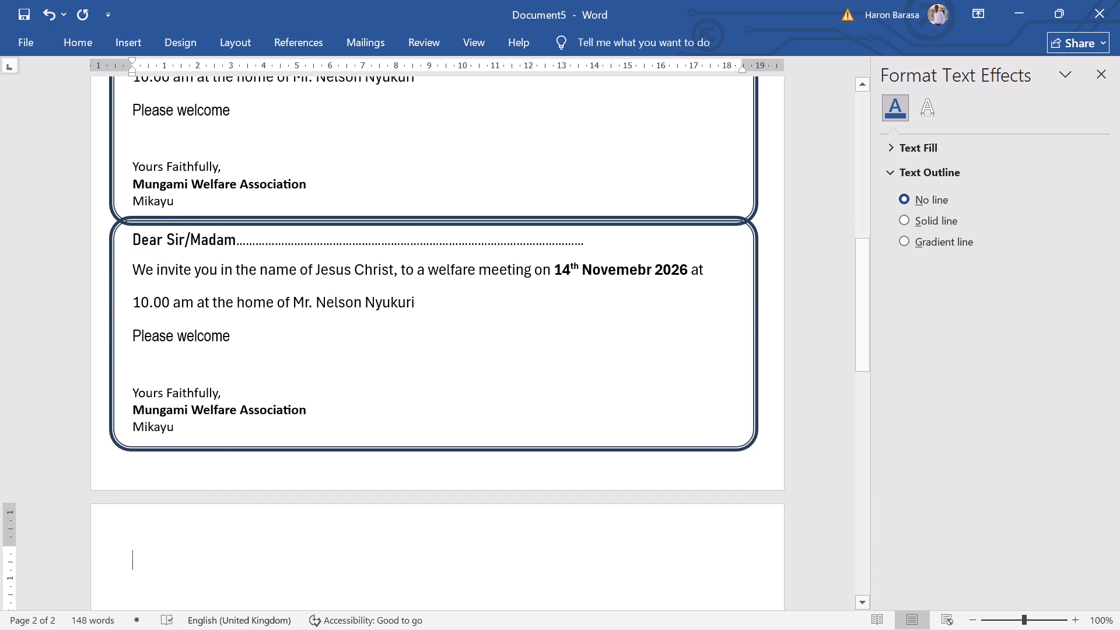
key("BackSpace")
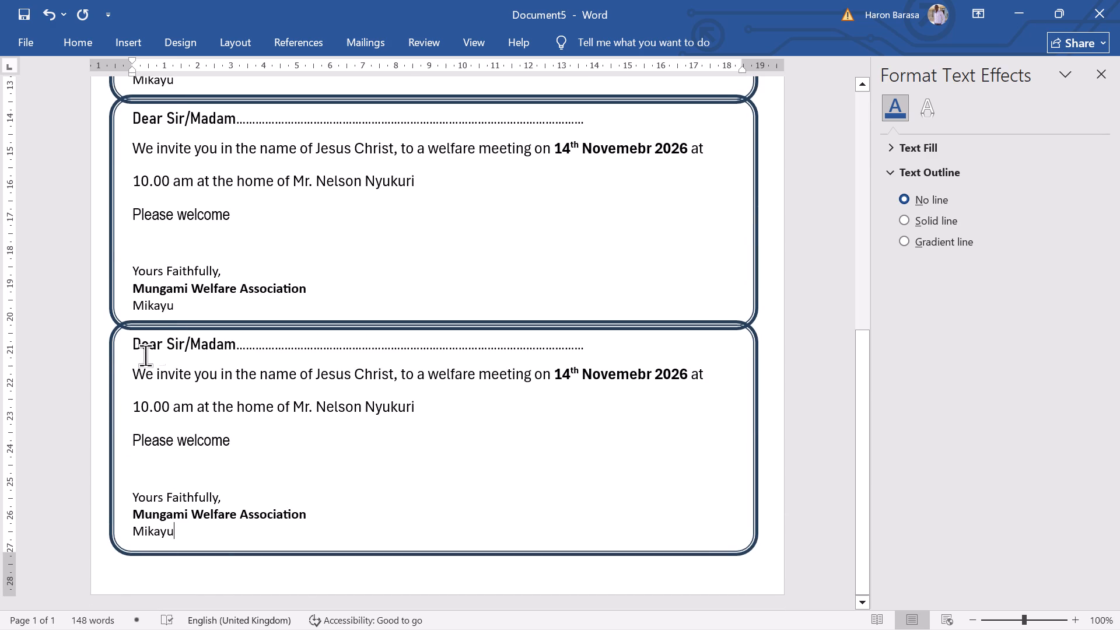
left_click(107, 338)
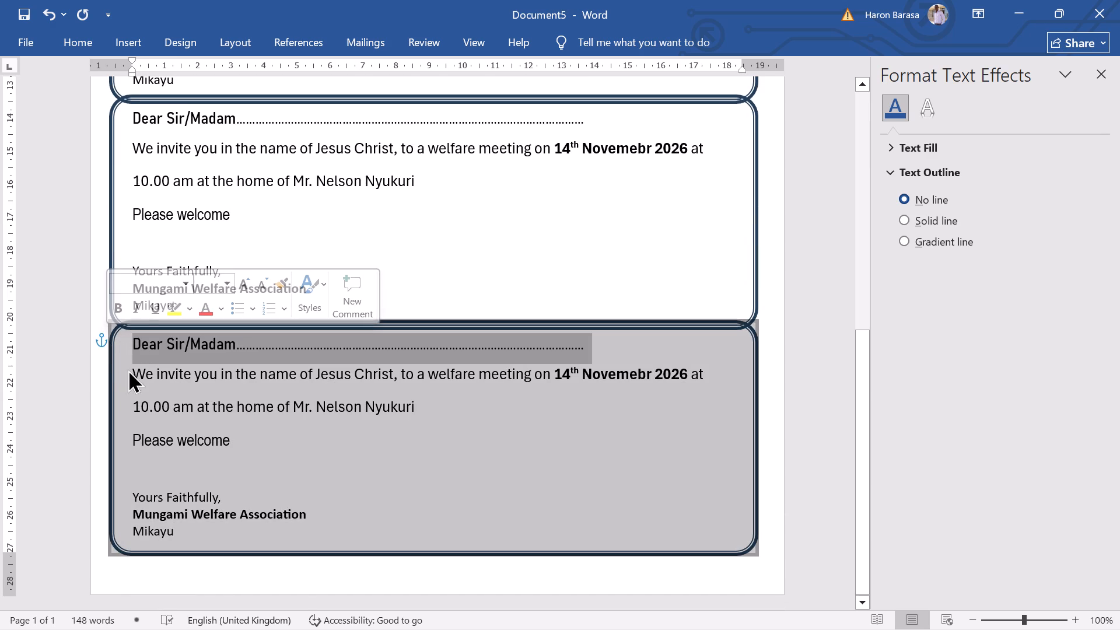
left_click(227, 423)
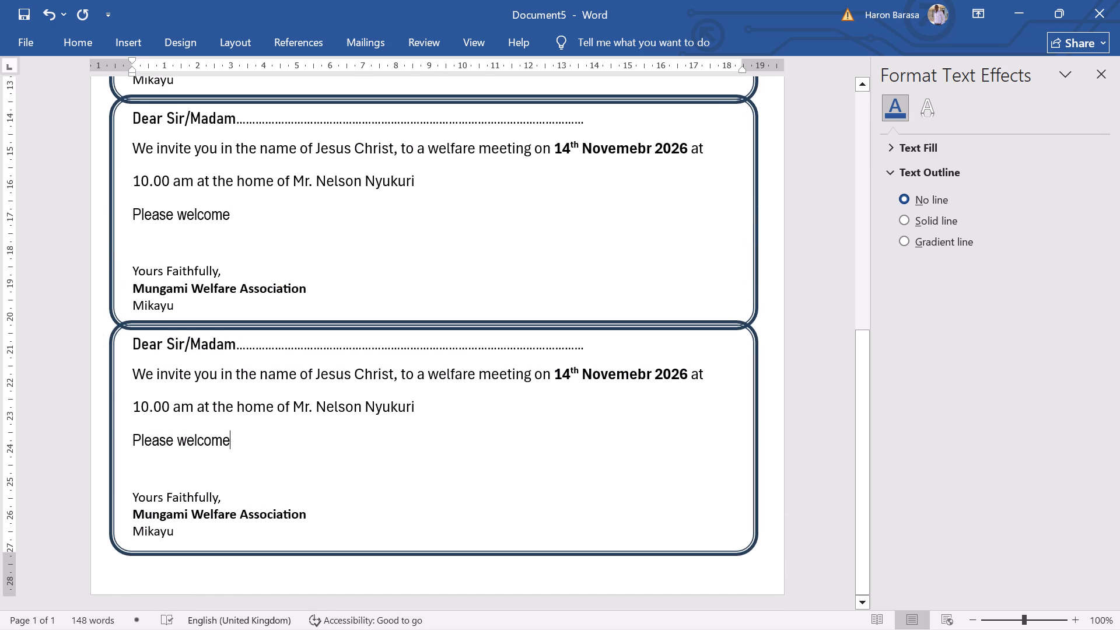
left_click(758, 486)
Nudge the second letter's rounded frame down until it clears the bottom edge of the first letter's frame.
scroll(639, 332, "up", 9)
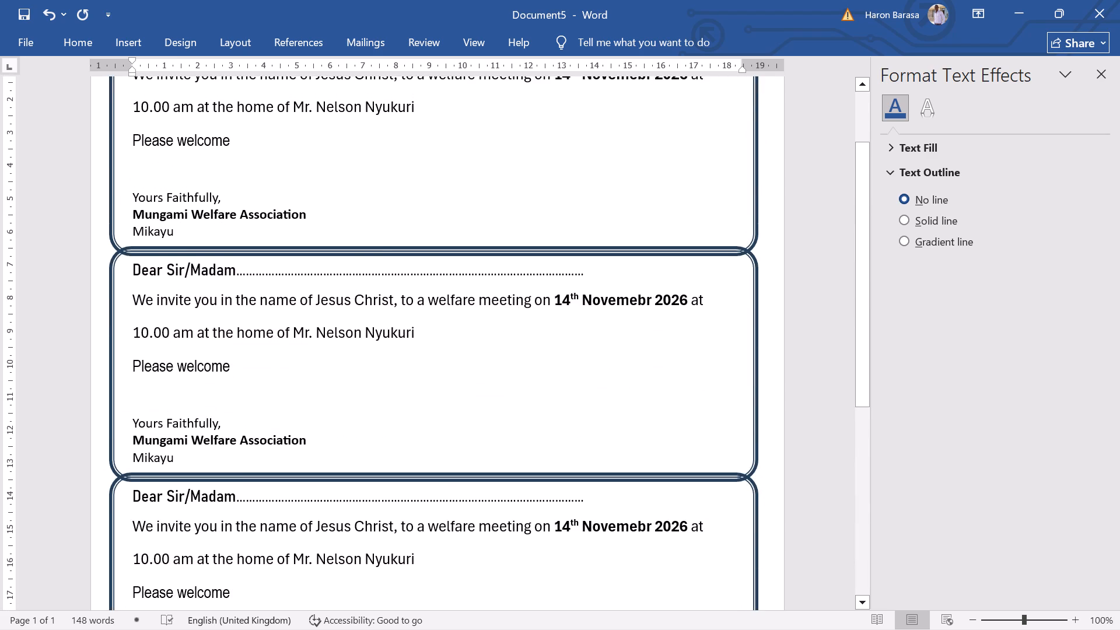
left_click(753, 275)
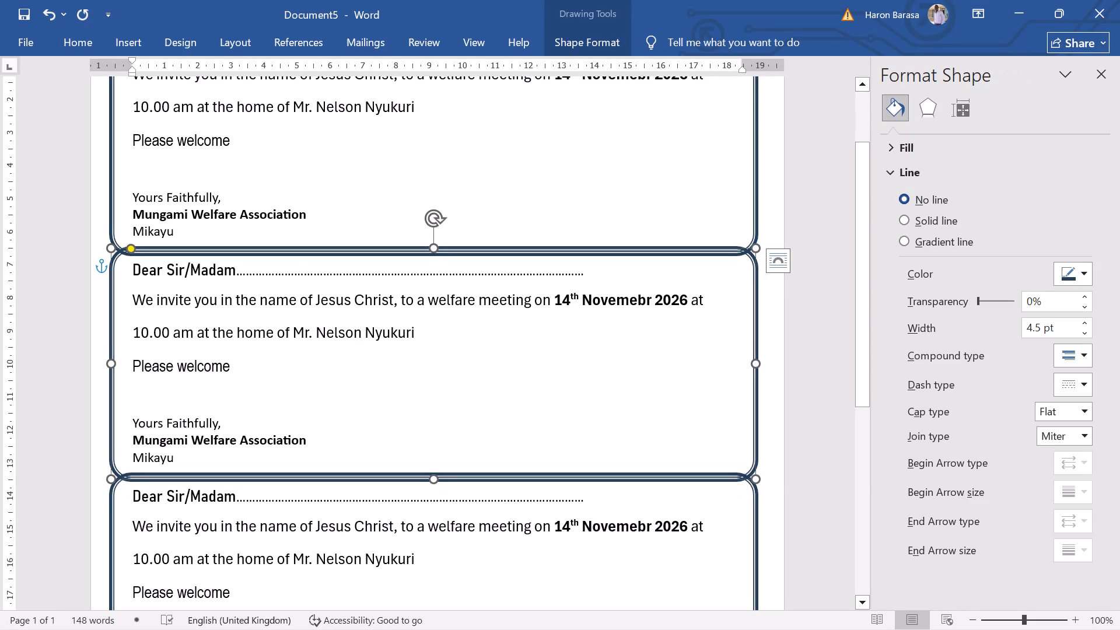
key("Down")
key("Down")
key("Down")
key("Down")
key("Down")
key("Down")
key("Down")
key("Down")
key("Down")
key("Down")
key("Down")
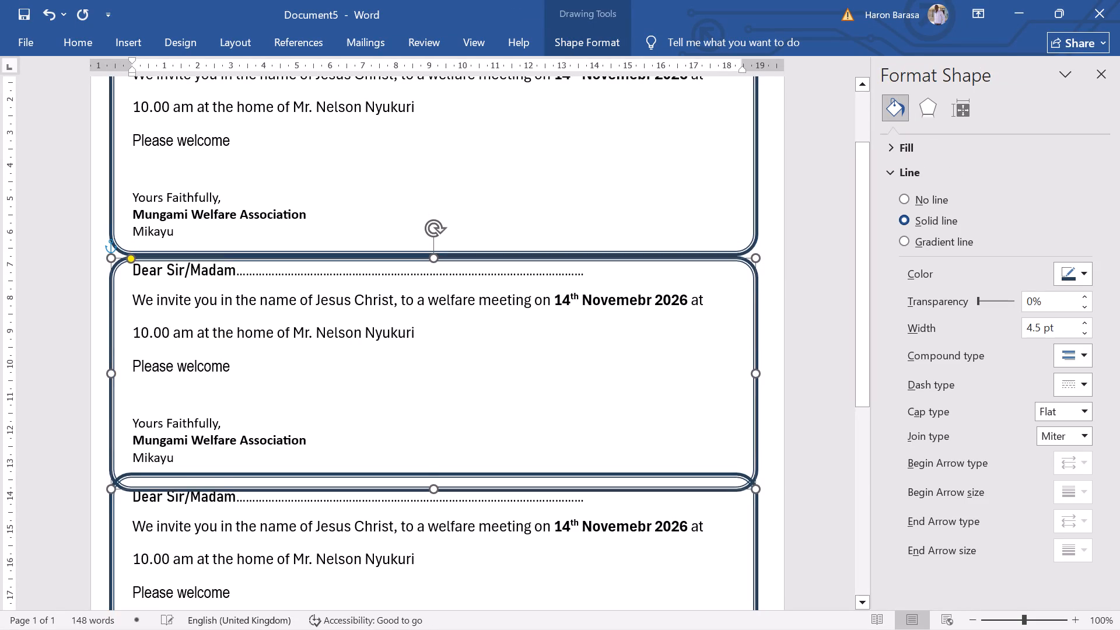
key("Down")
key("Down")
key("Down")
key("Down")
left_click(517, 146)
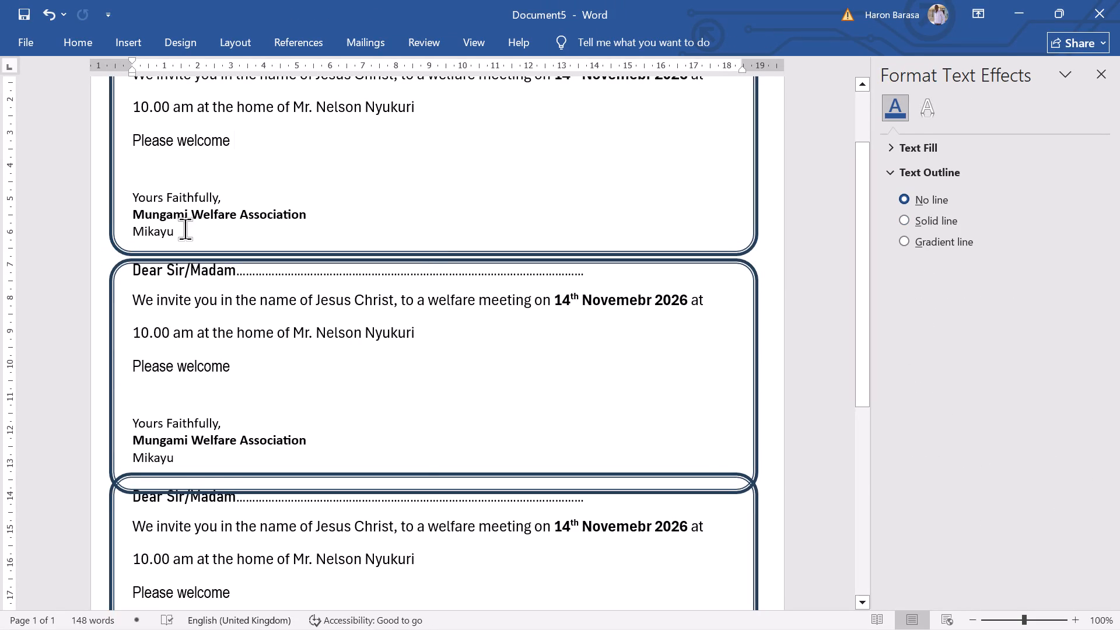
Reduce the font size of the blank line between "Please welcome" and "Yours Faithfully," in the first letter to 5.
left_click_drag(181, 229, 128, 139)
left_click(132, 163)
left_click(66, 43)
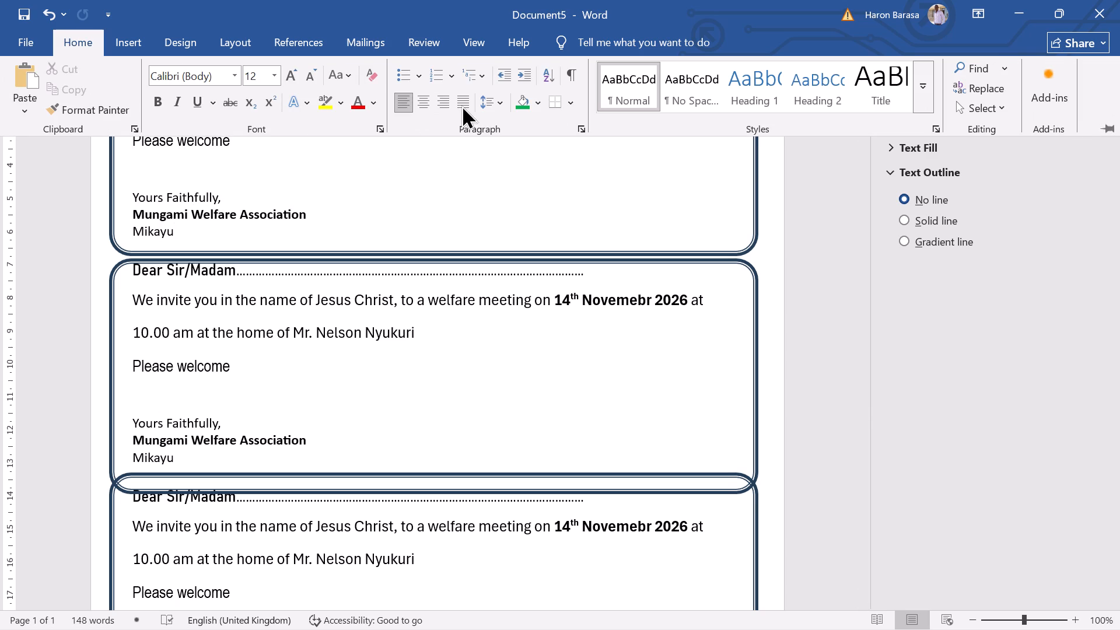
double_click(304, 80)
triple_click(310, 76)
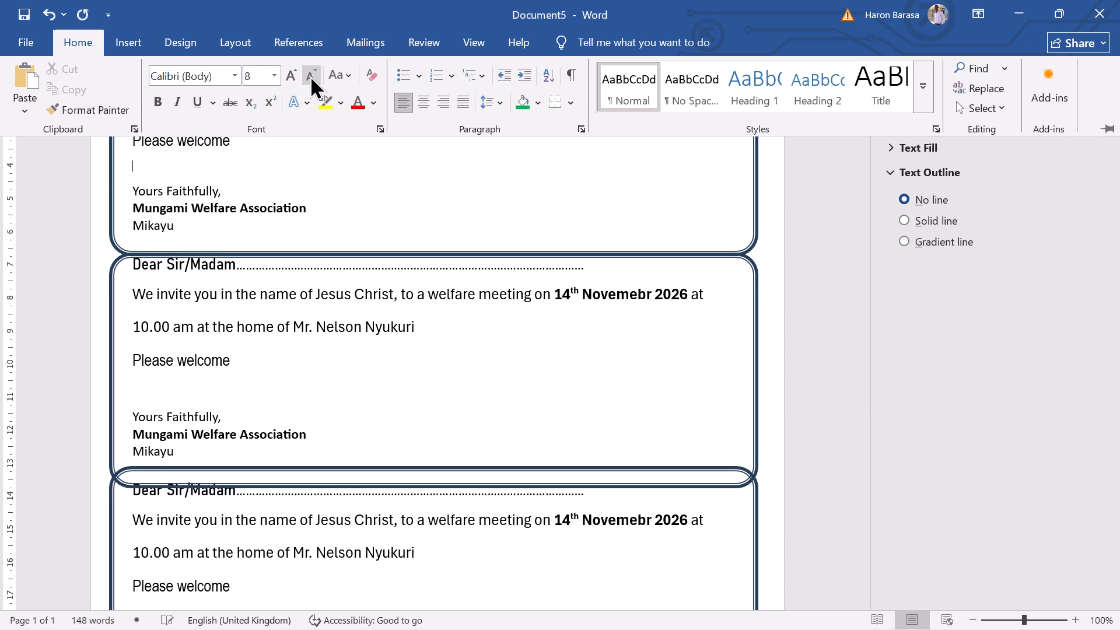
double_click(310, 75)
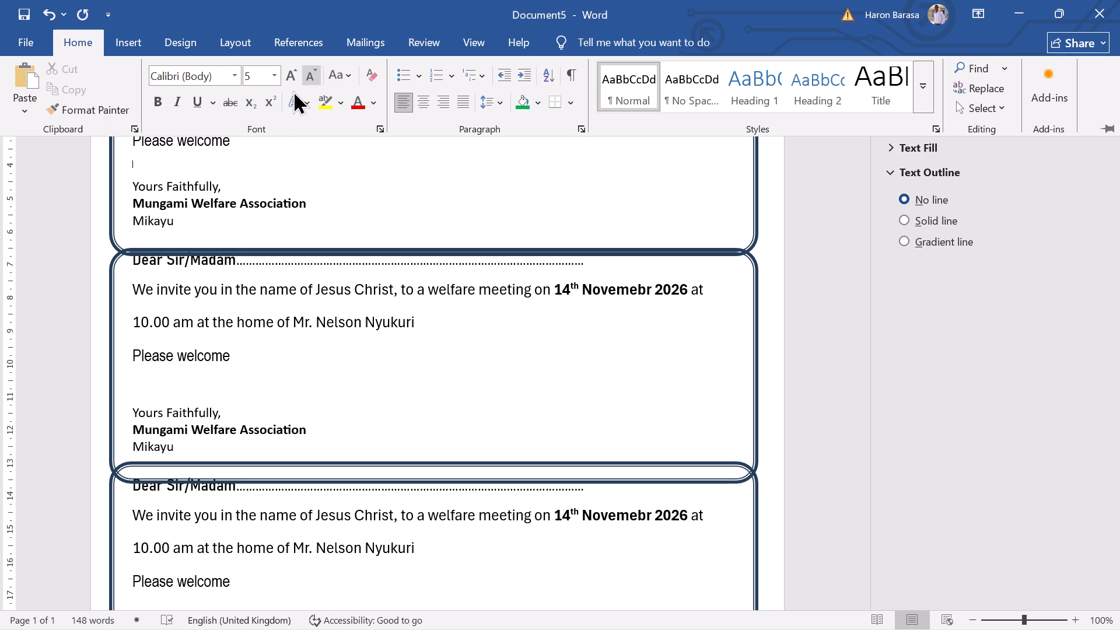
Tighten the paragraph spacing of the blank line and "Yours Faithfully," in the first letter.
left_click_drag(153, 156, 125, 154)
left_click_drag(138, 164, 124, 150)
left_click_drag(222, 184, 134, 168)
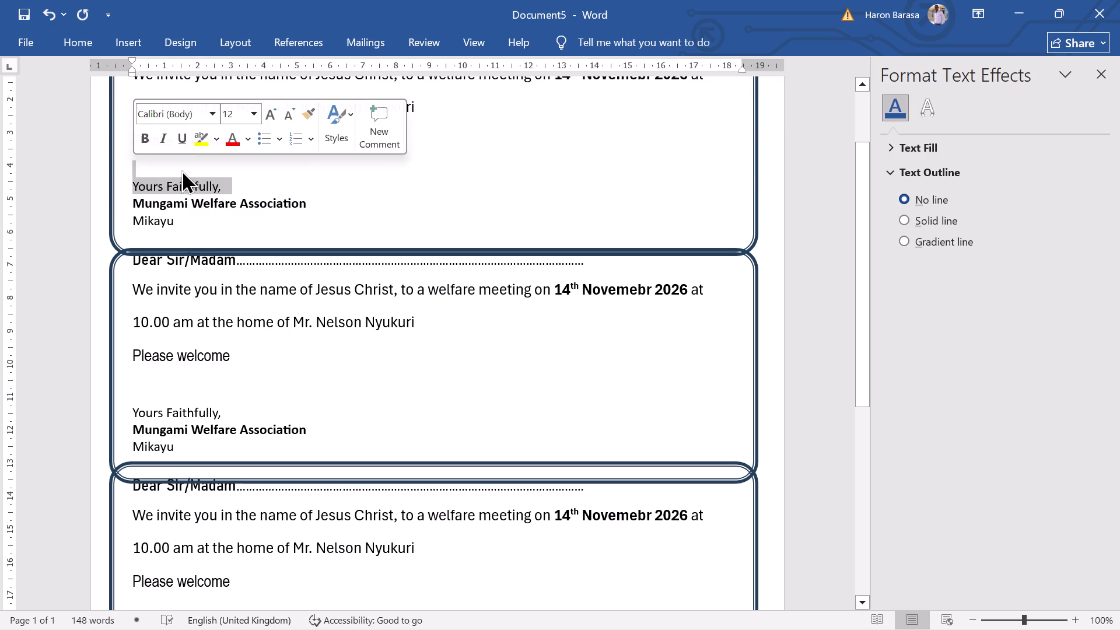
left_click(84, 51)
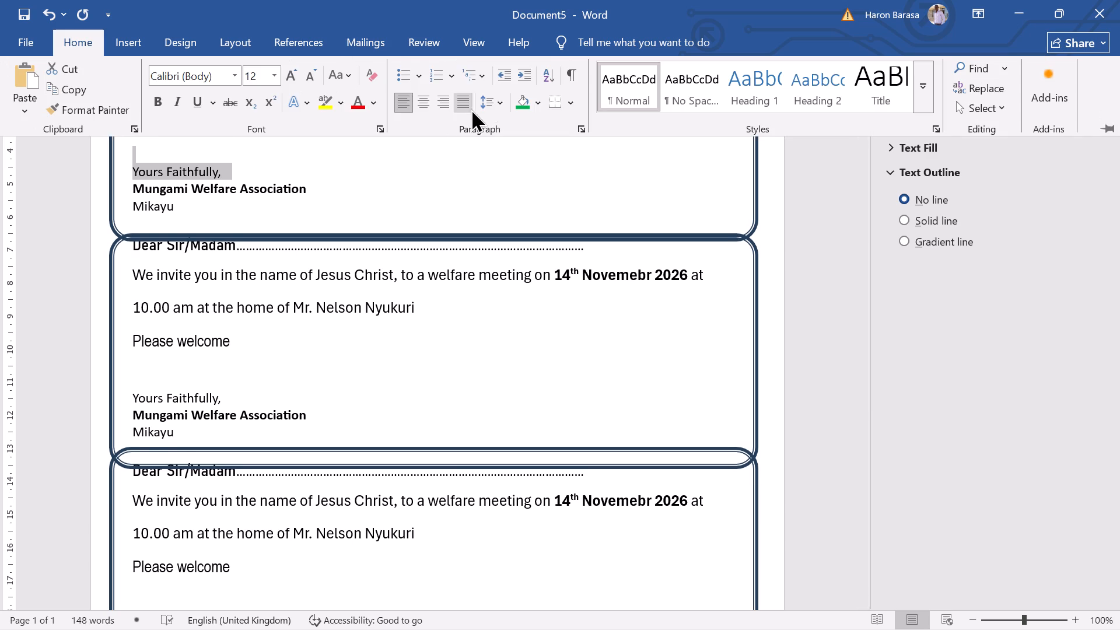
left_click(491, 99)
left_click(529, 290)
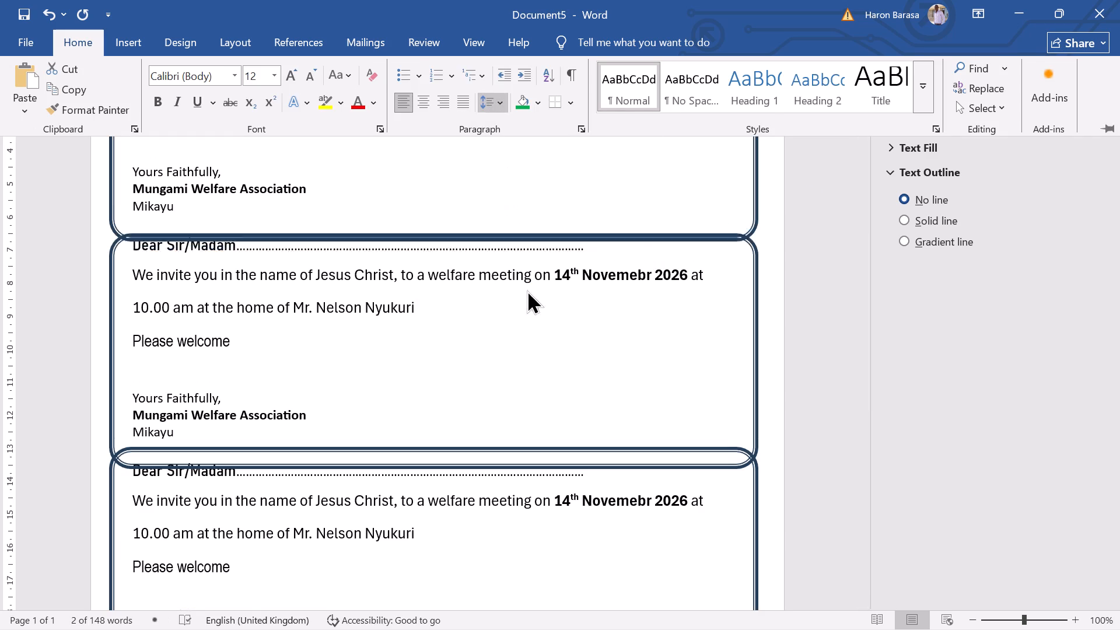
left_click(339, 206)
left_click(331, 194)
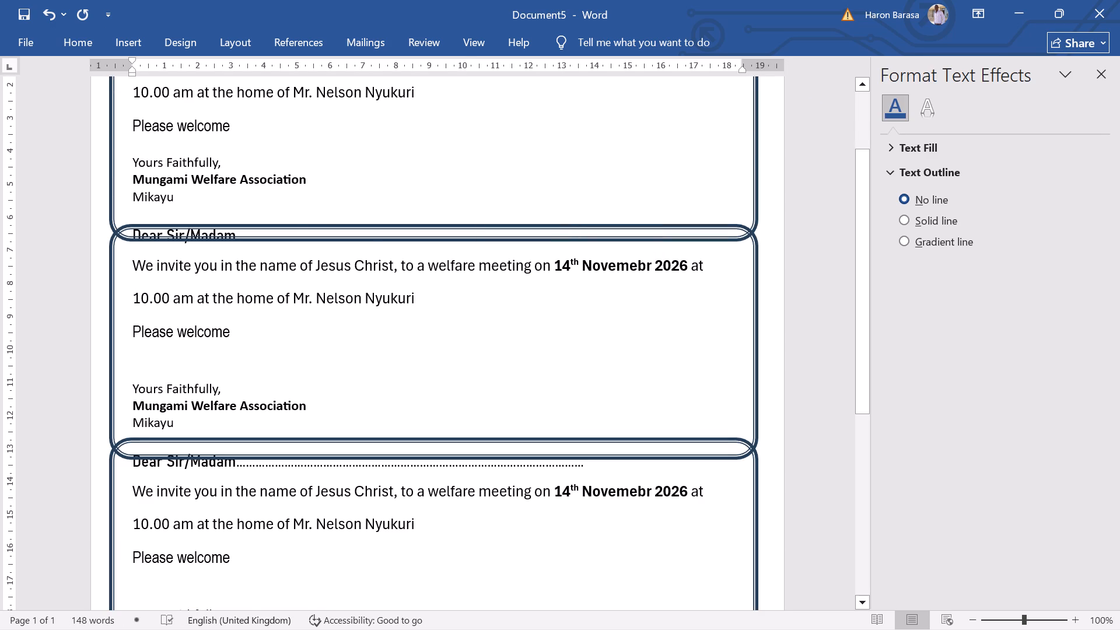
Delete the three duplicate letters with their frames and leftover salutation, keeping only the first letter and an empty line below it.
left_click_drag(105, 268, 148, 604)
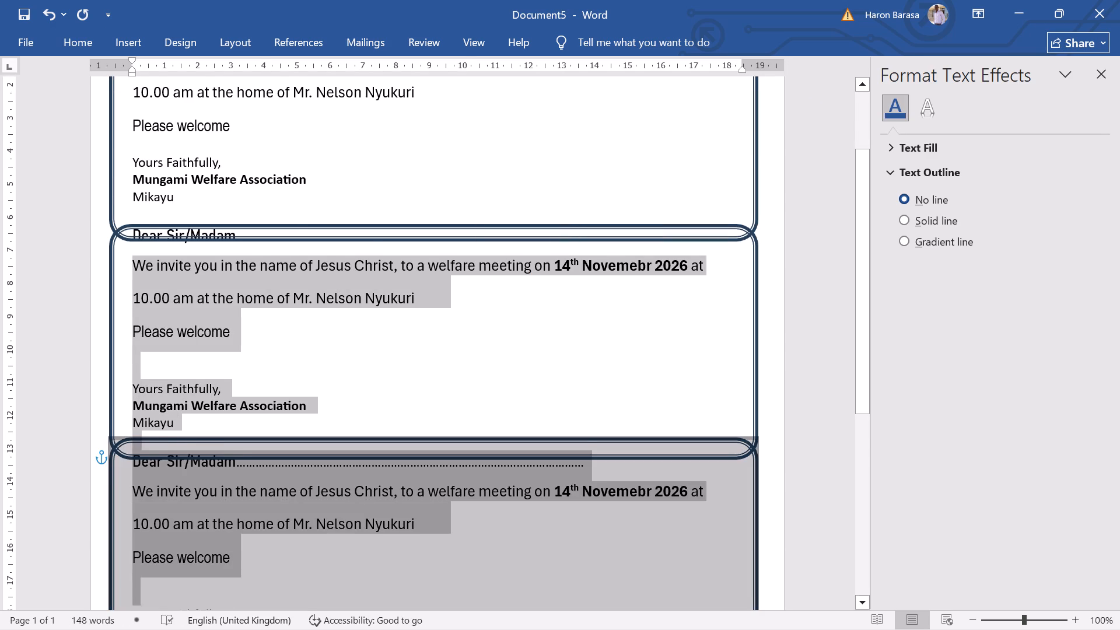
left_click_drag(148, 604, 191, 575)
key("Delete")
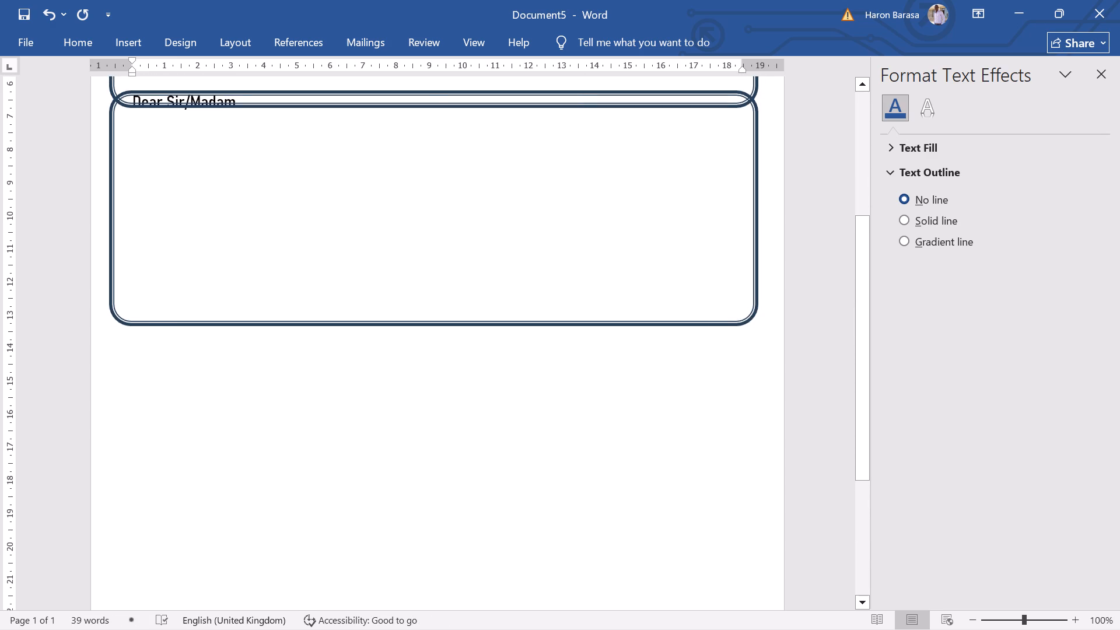
left_click(152, 327)
key("Delete")
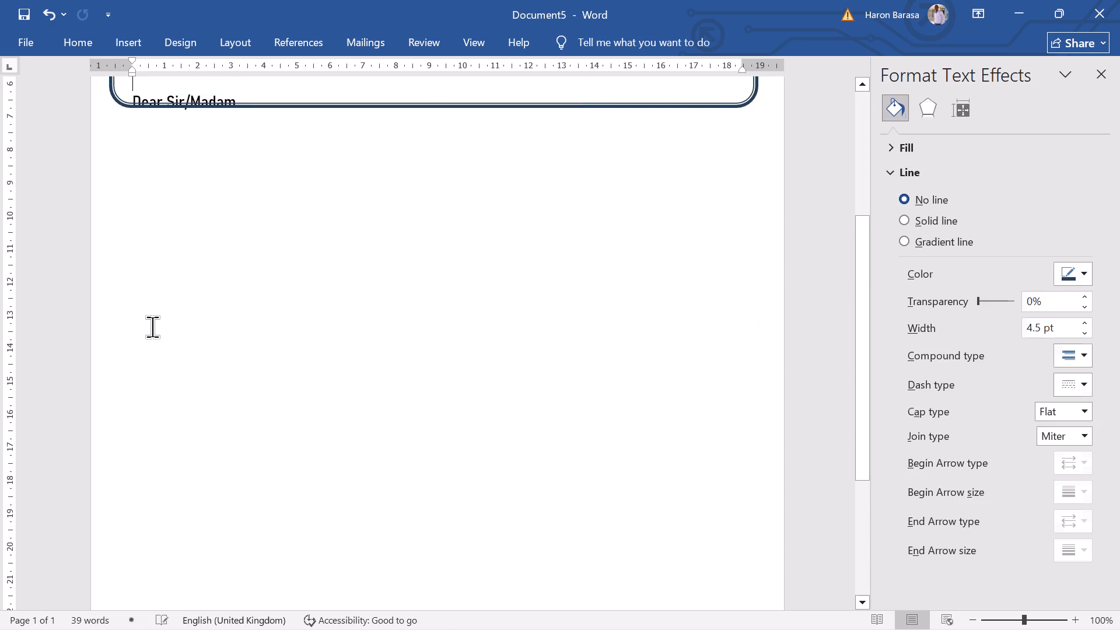
scroll(152, 327, "up", 6)
key("Return")
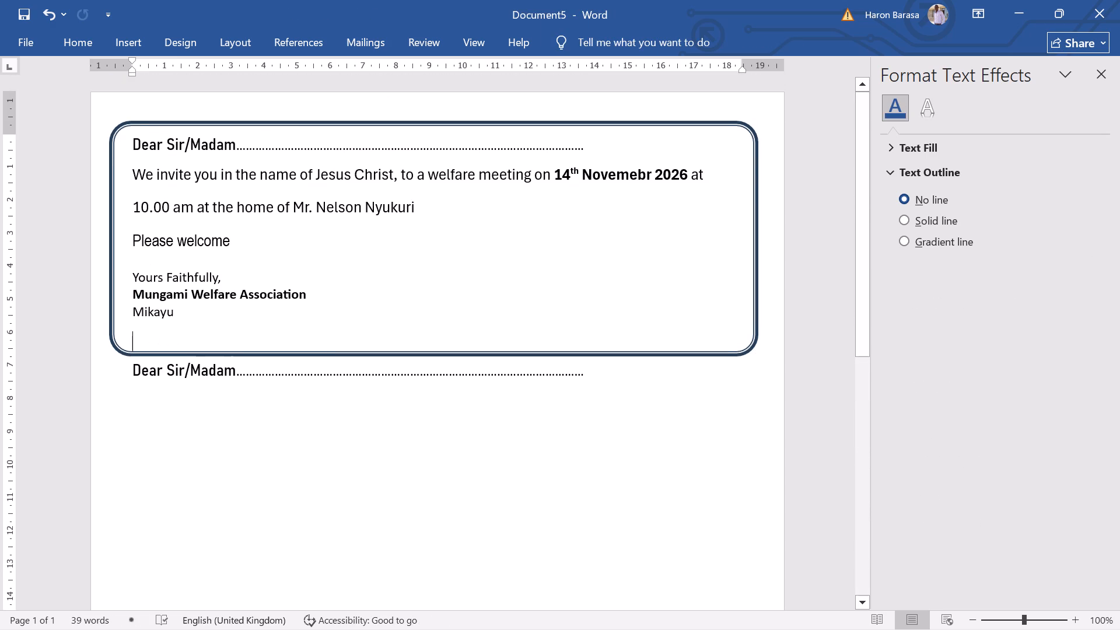
left_click(95, 375)
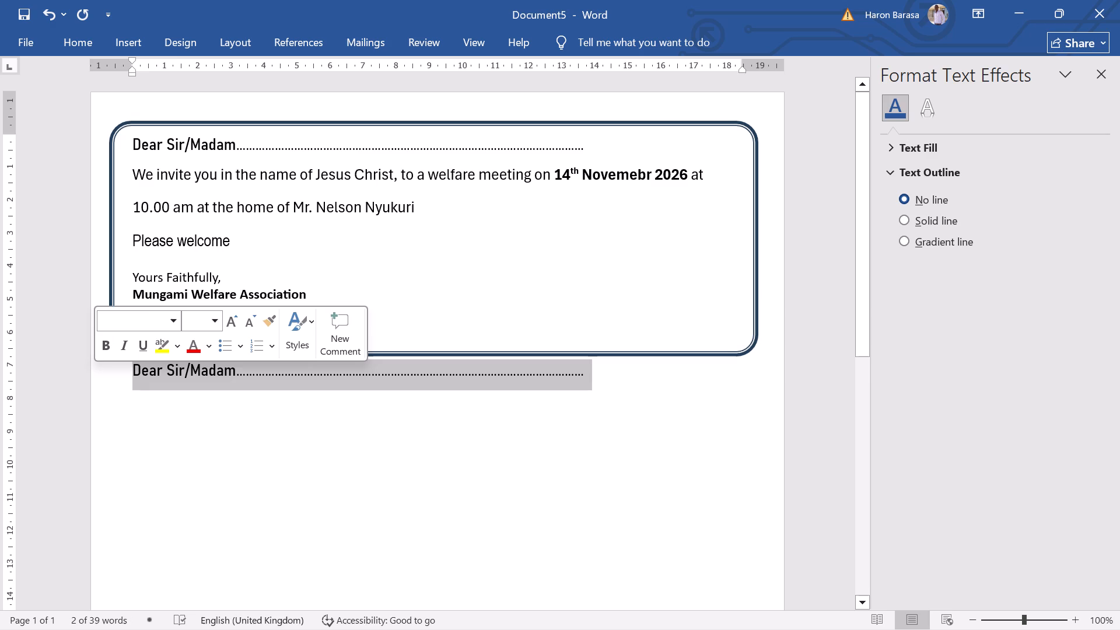
key("Delete")
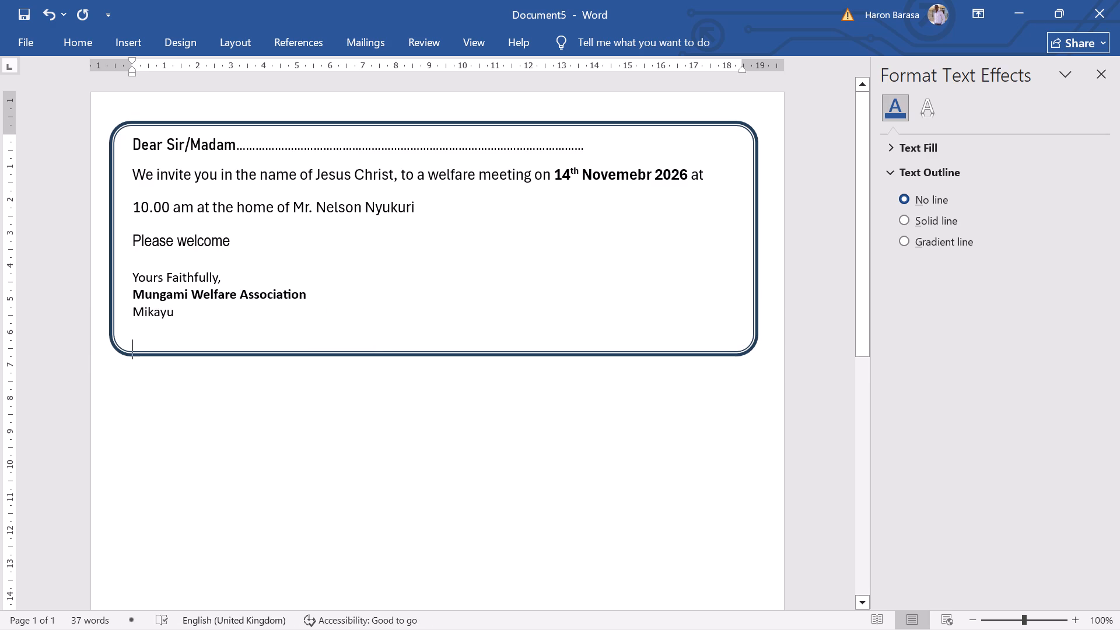
Shorten the remaining rounded frame by raising its bottom edge to just below "Mikayu".
left_click(338, 352)
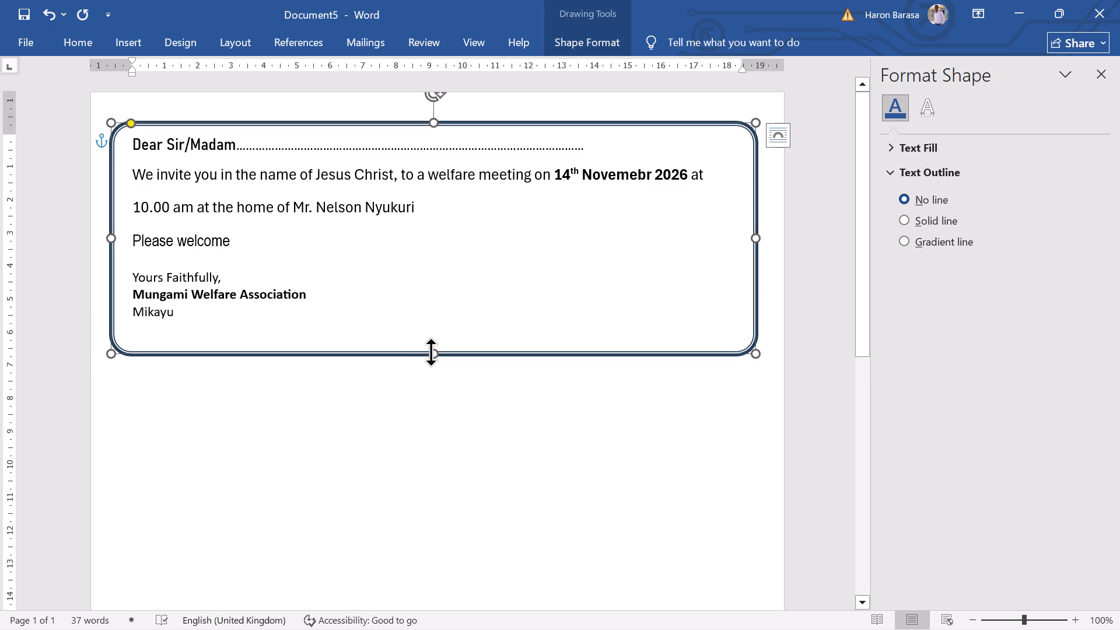
left_click_drag(433, 349, 429, 331)
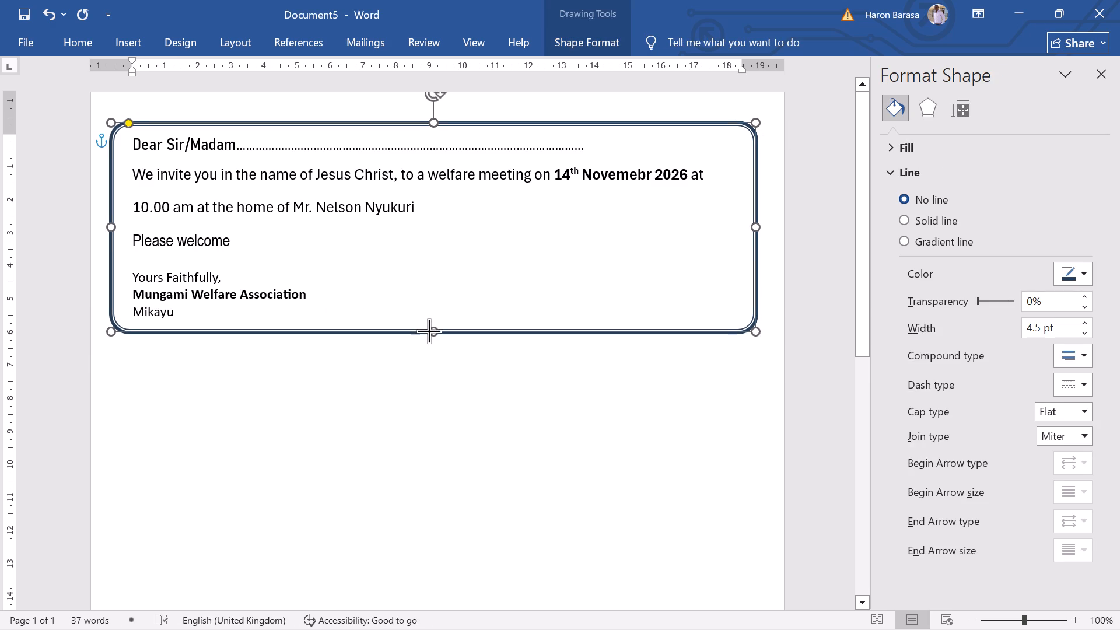
left_click_drag(429, 331, 429, 330)
left_click_drag(216, 425, 218, 419)
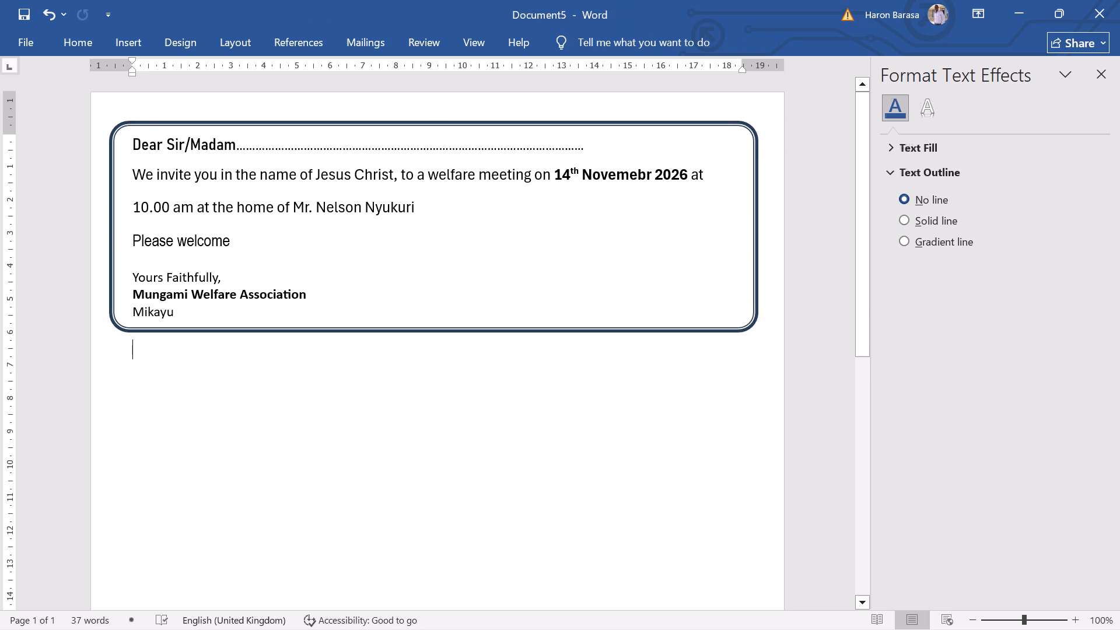
Copy the whole tightened letter with its frame and paste three duplicates below it, each starting on a new line.
left_click_drag(96, 129, 129, 310)
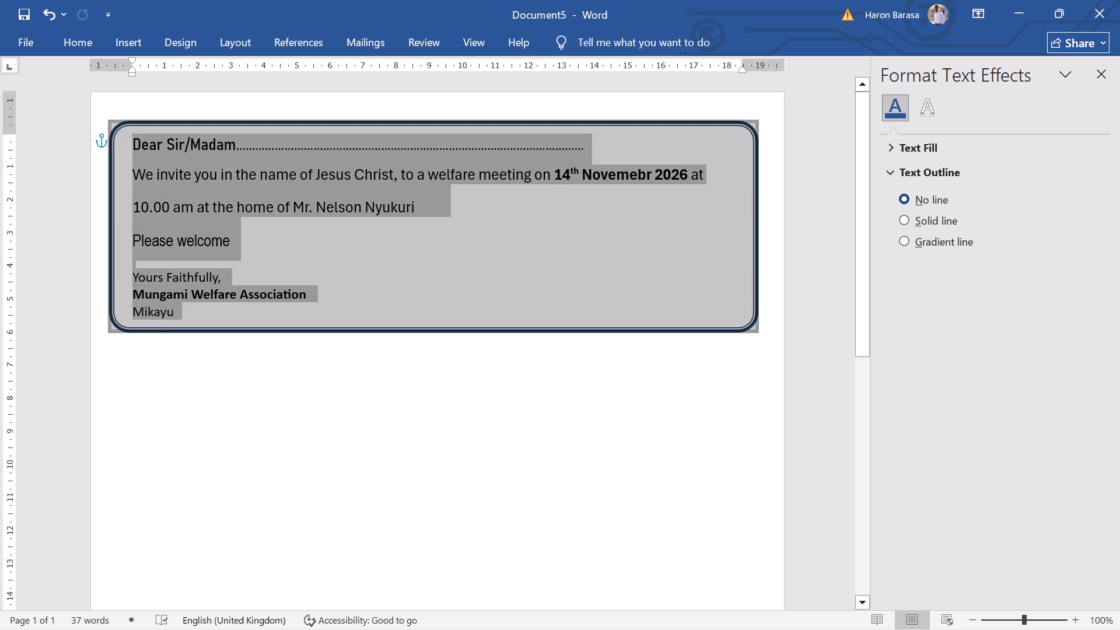
left_click_drag(129, 310, 131, 310)
key("ctrl+c")
left_click(152, 356)
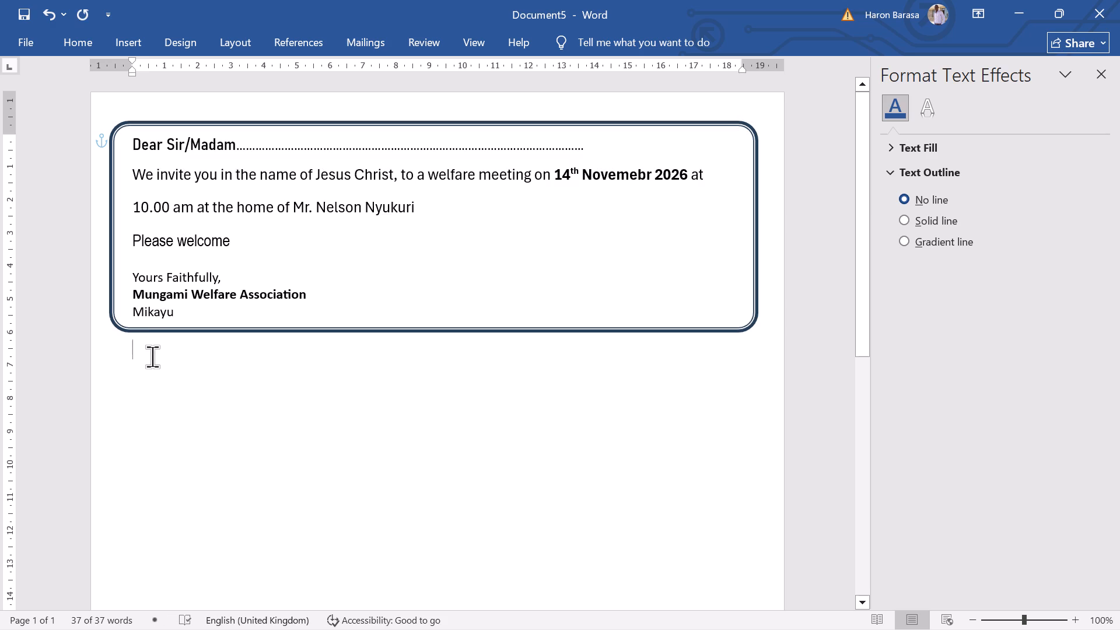
key("ctrl+v")
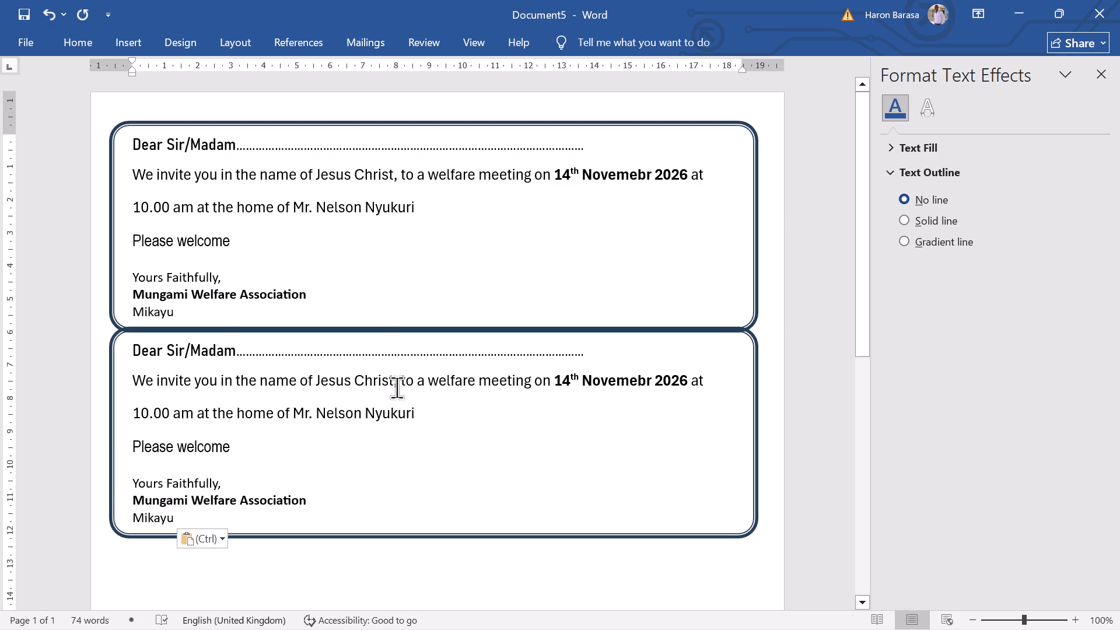
scroll(370, 410, "down", 6)
key("Return")
key("ctrl+v")
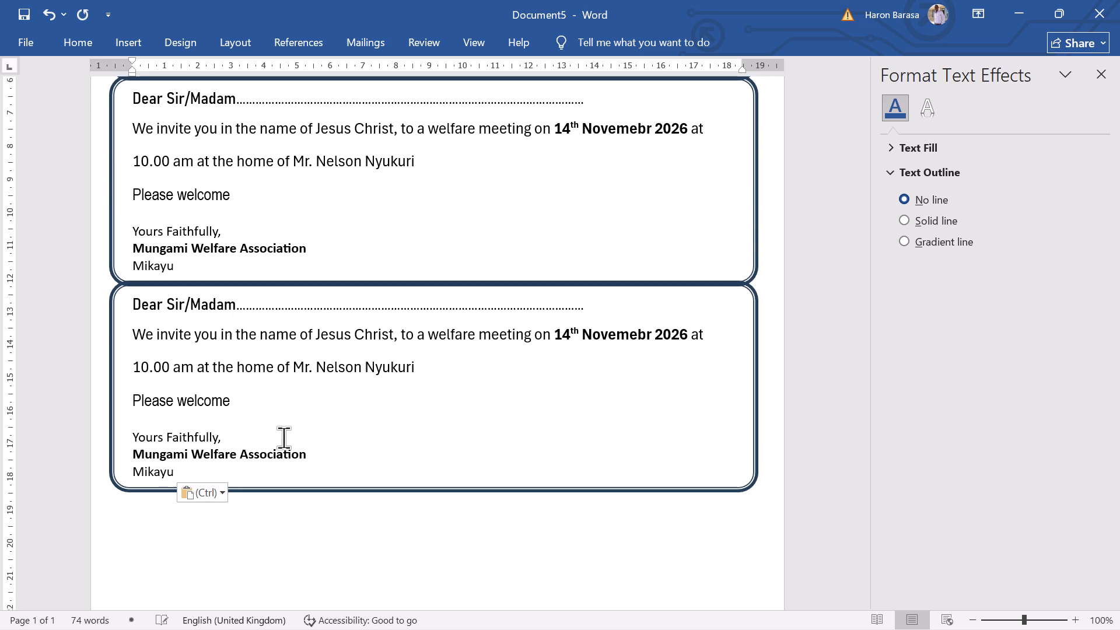
scroll(299, 448, "down", 6)
key("Return")
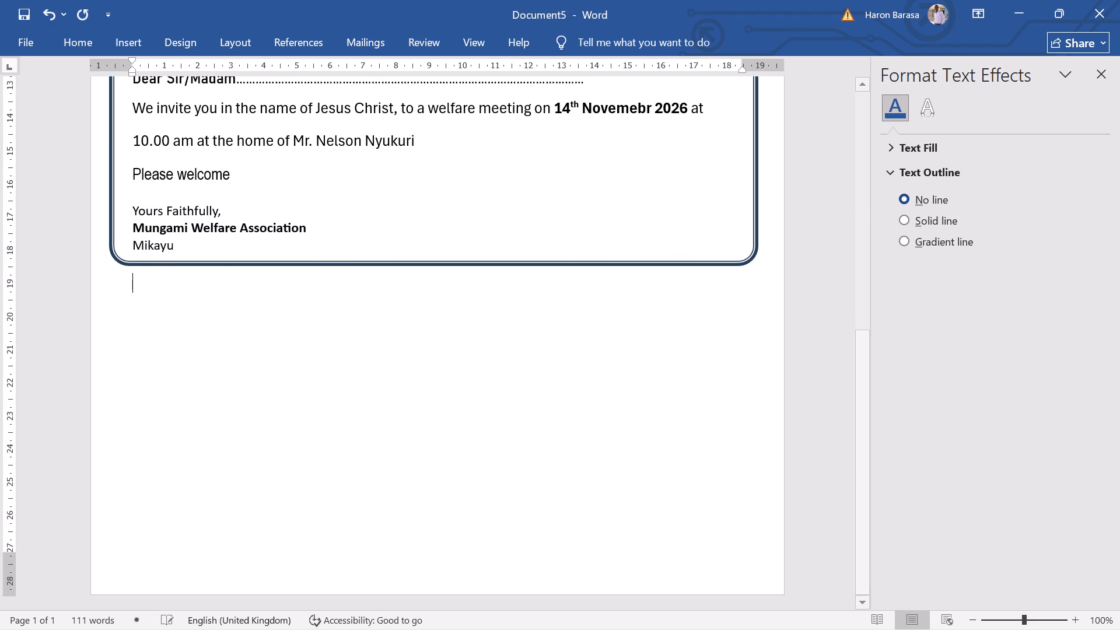
key("ctrl+v")
Nudge the second letter's rounded frame down to leave a small gap below the first frame, keeping its top edge above "Dear Sir/Madam".
scroll(302, 447, "down", 9)
scroll(307, 460, "up", 7)
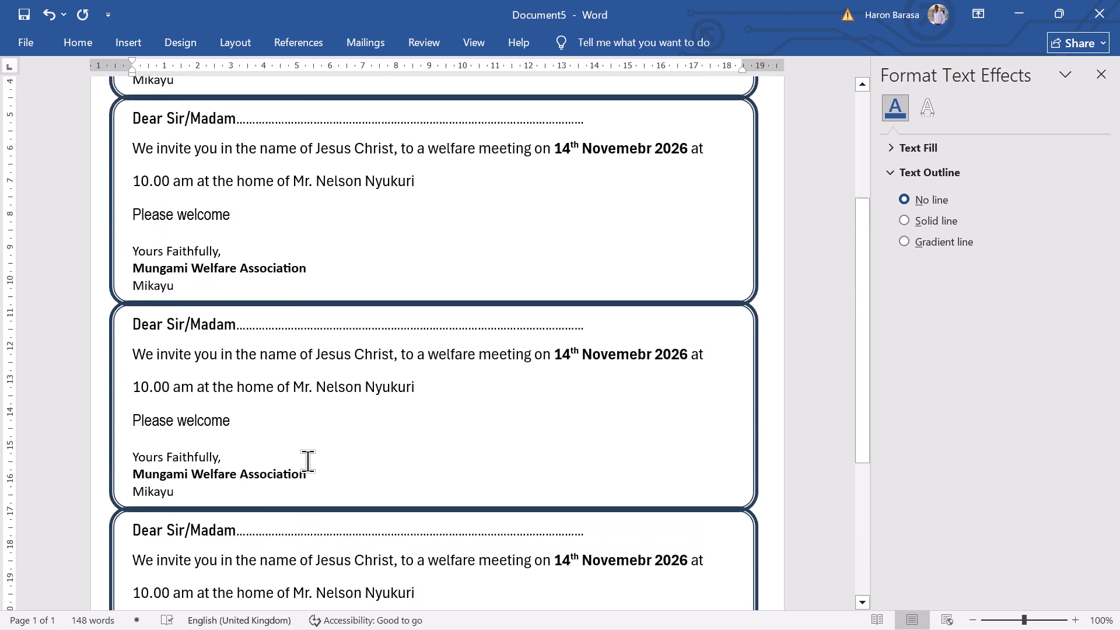
scroll(307, 461, "up", 3)
scroll(356, 319, "up", 7)
scroll(360, 310, "down", 3)
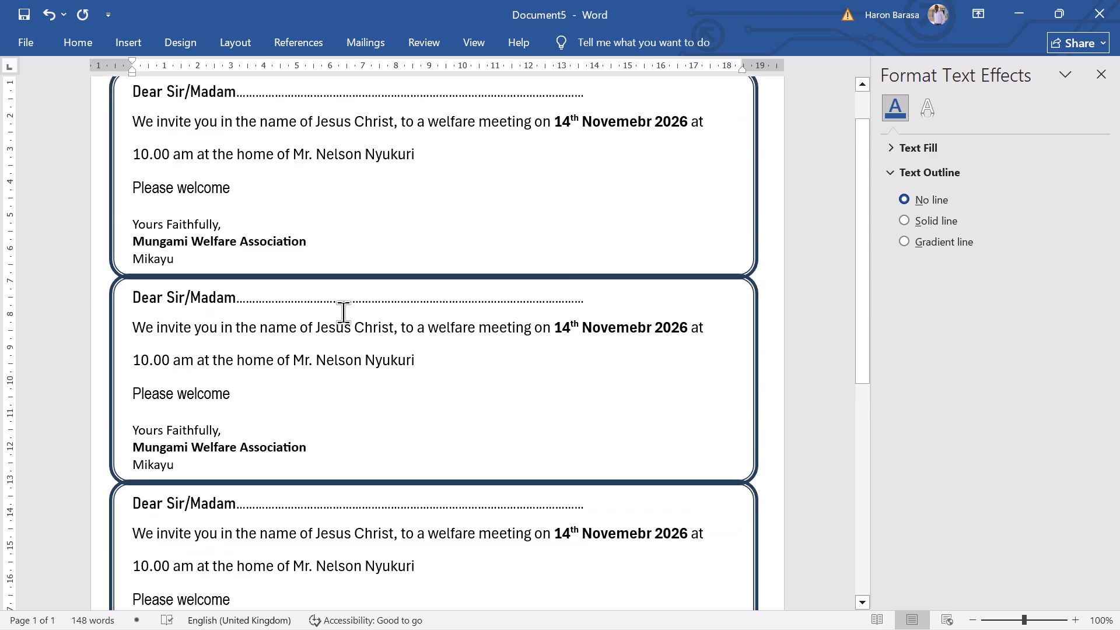
left_click(110, 213)
key("Down")
key("Down")
key("Down")
key("Down")
key("Down")
key("Down")
key("Down")
key("Down")
key("Down")
key("Down")
key("Down")
key("Down")
key("Down")
key("Down")
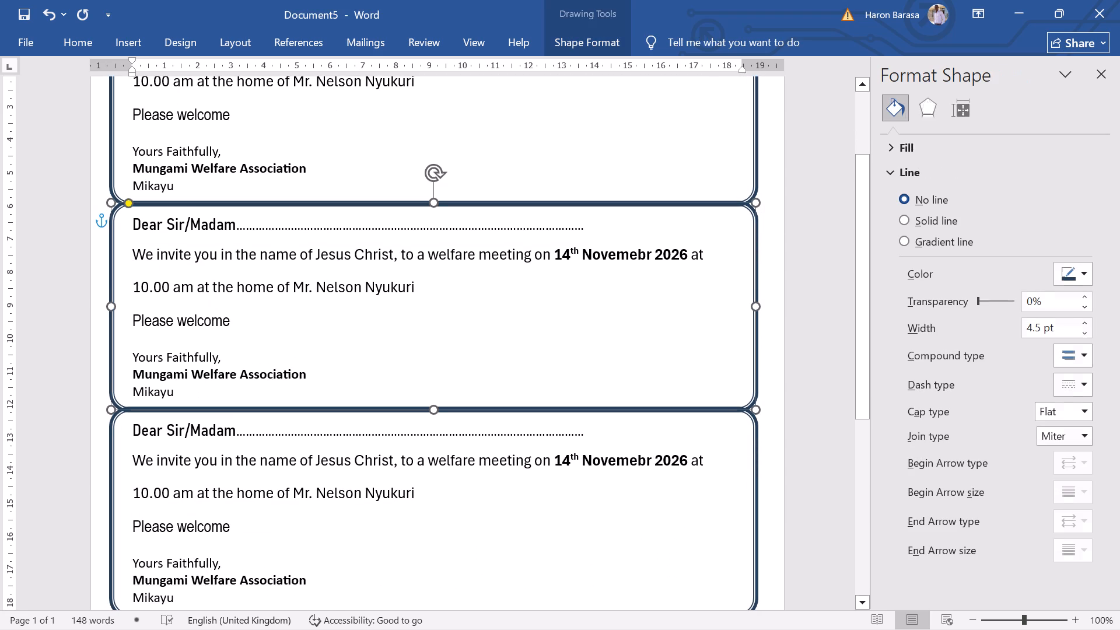
key("Up")
key("Up")
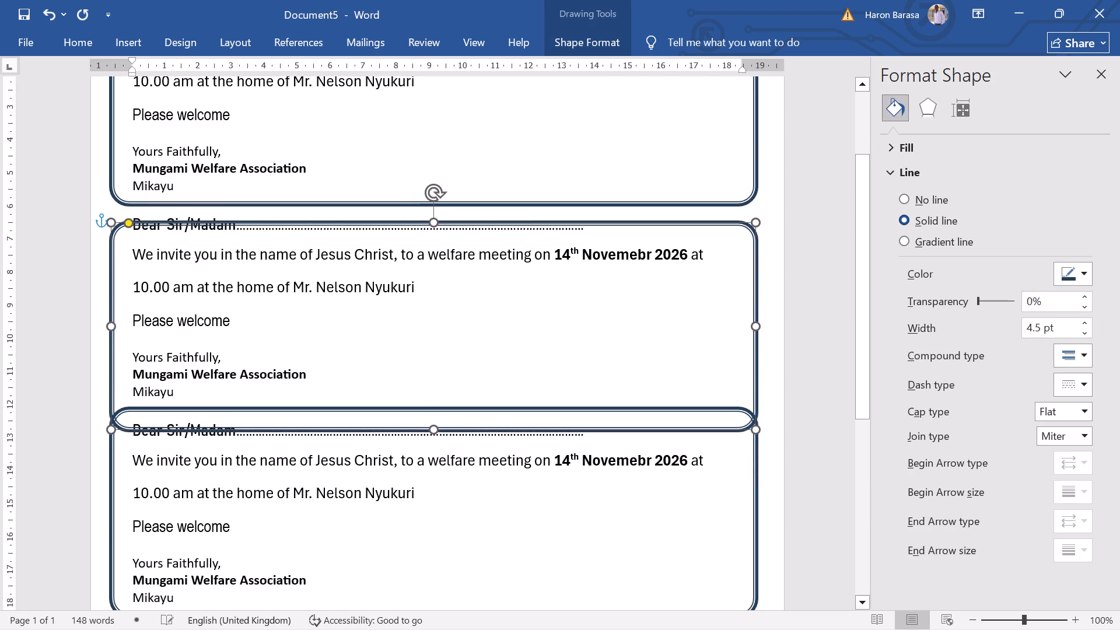
key("Up")
key("Up")
key("Up")
key("Up")
key("Up")
key("Up")
key("Up")
key("Up")
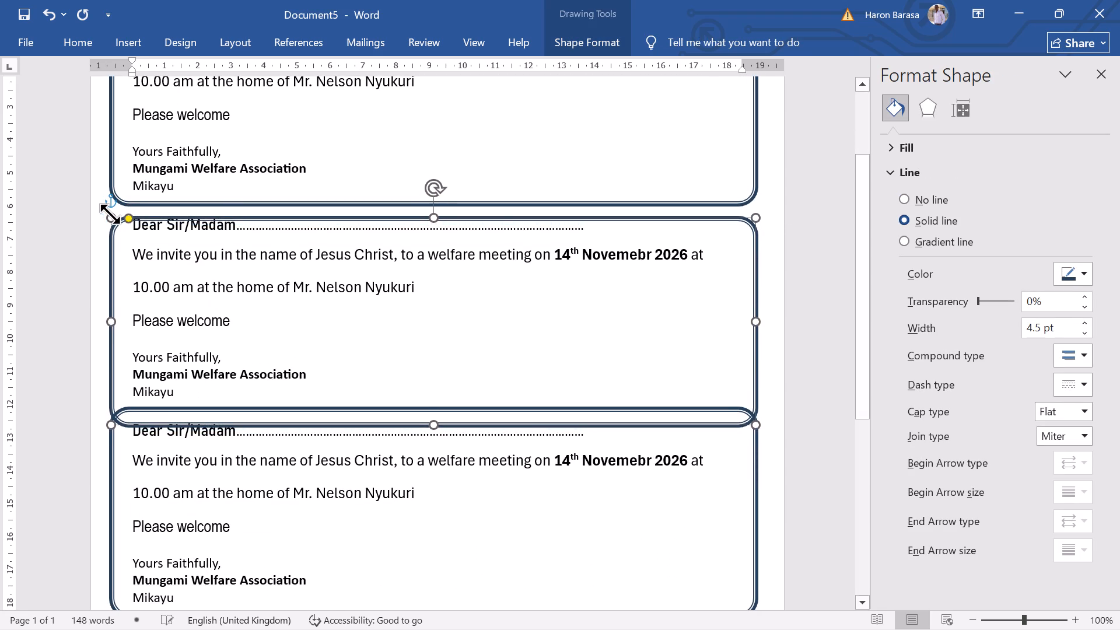
key("Up")
key("Up")
key("Up")
key("Up")
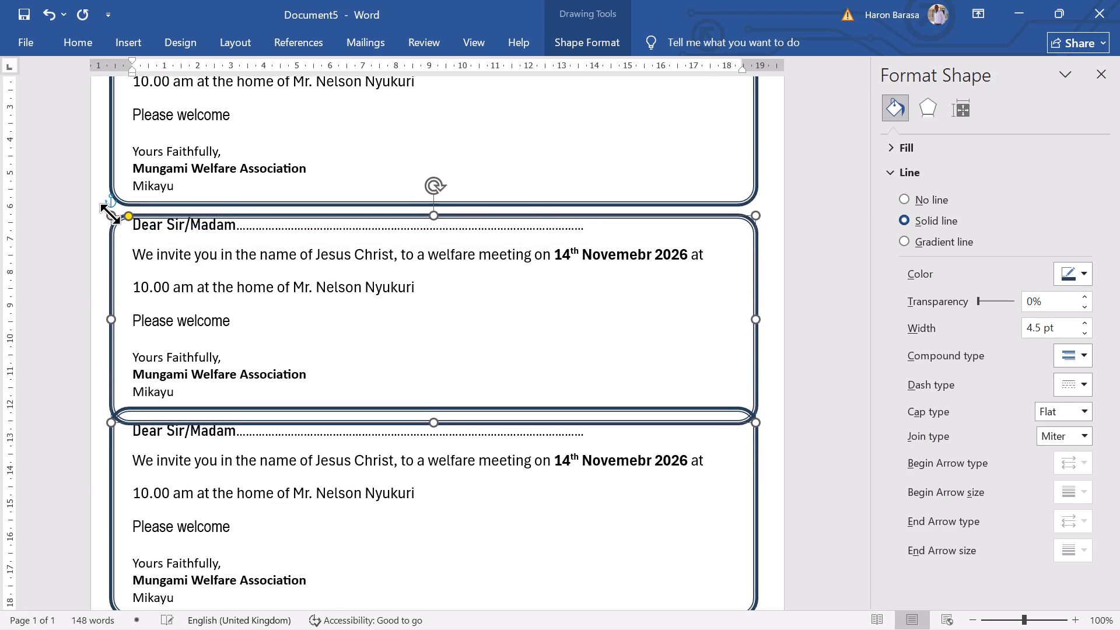
key("Up")
Examine the spacing between the letter frames and the free space below the last letter on the page.
scroll(110, 213, "up", 6)
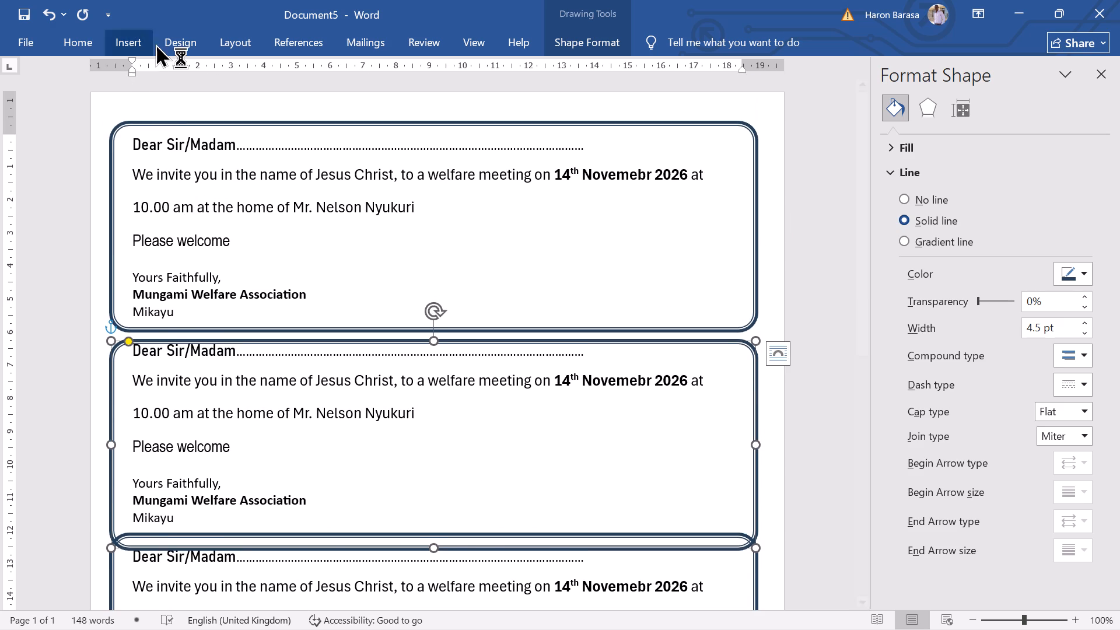
left_click(227, 50)
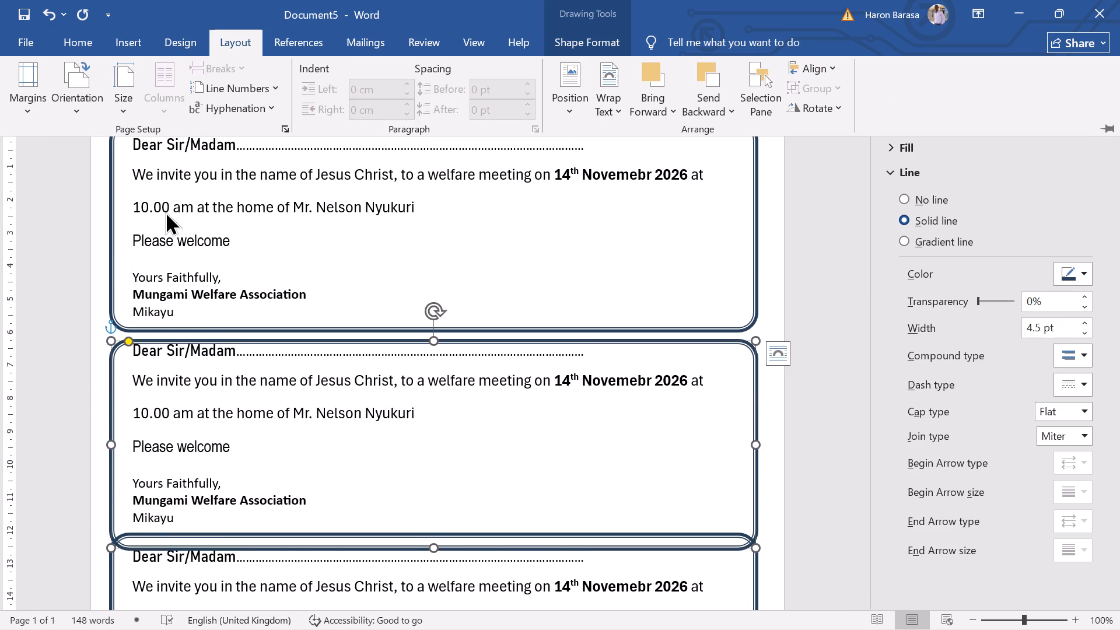
double_click(261, 408)
scroll(245, 432, "down", 8)
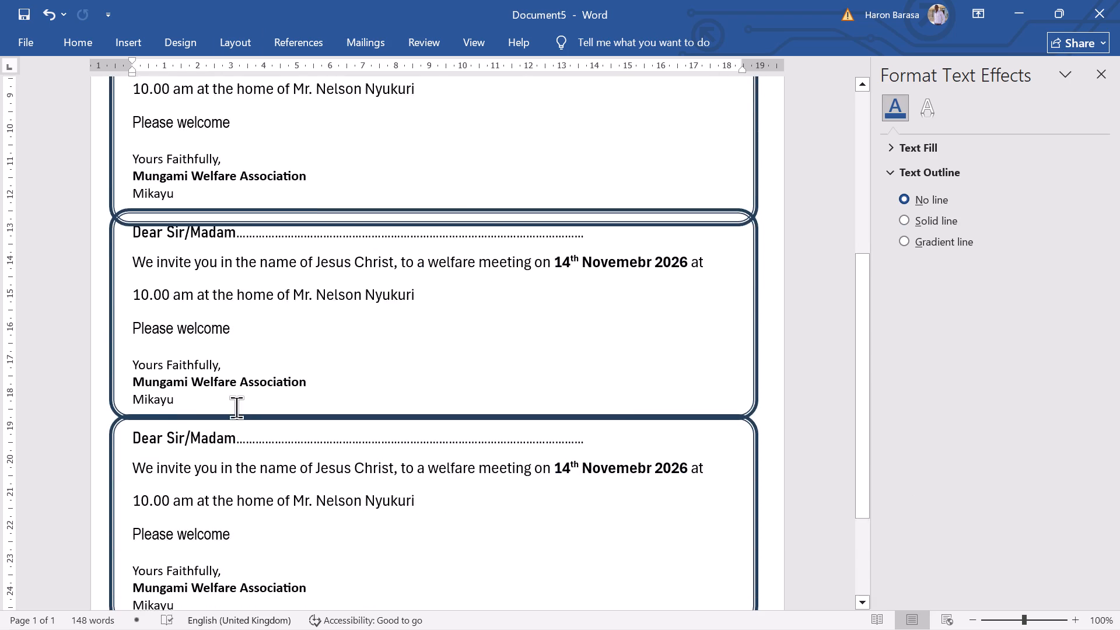
scroll(212, 386, "down", 13)
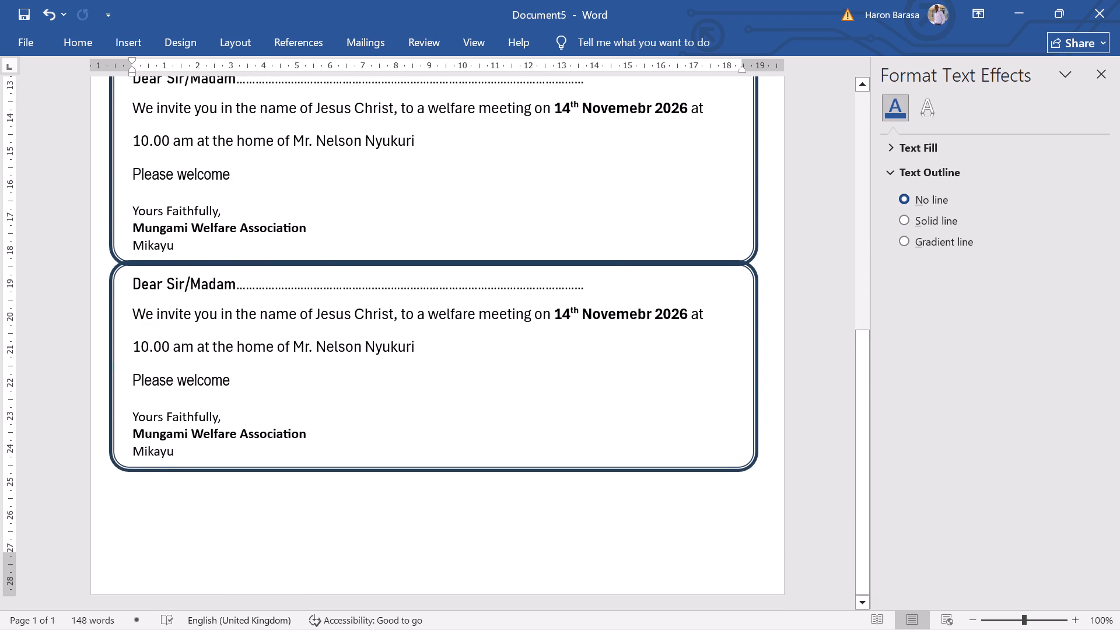
left_click(103, 273)
left_click(167, 319)
Insert a blank line after "Mikayu" in the first letter to push the second letter and its frame down.
scroll(232, 293, "up", 8)
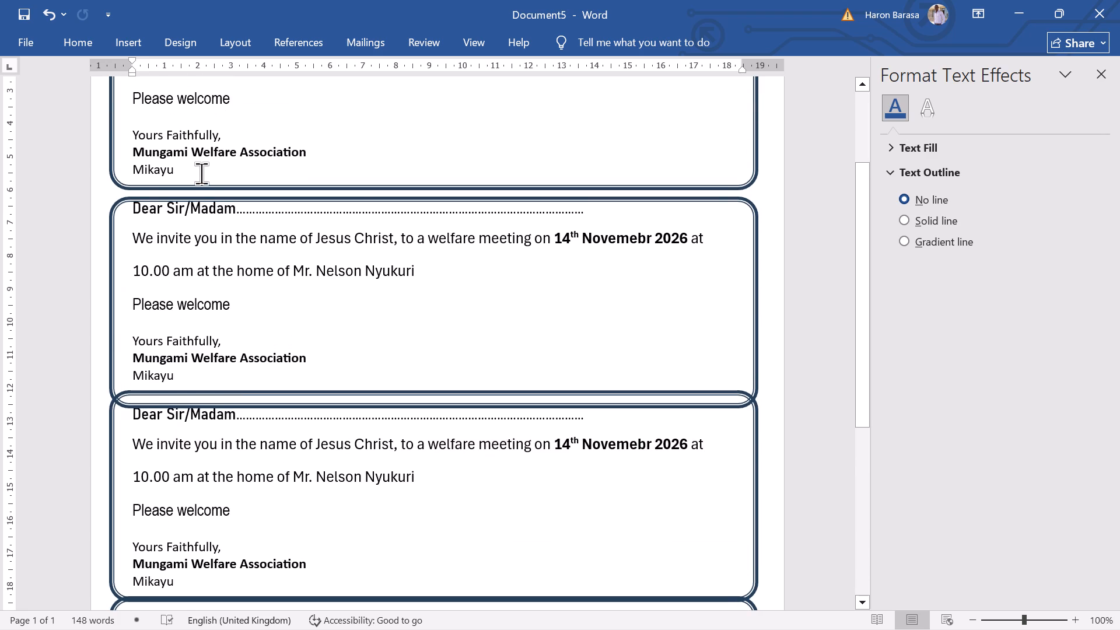
left_click(201, 173)
key("Return")
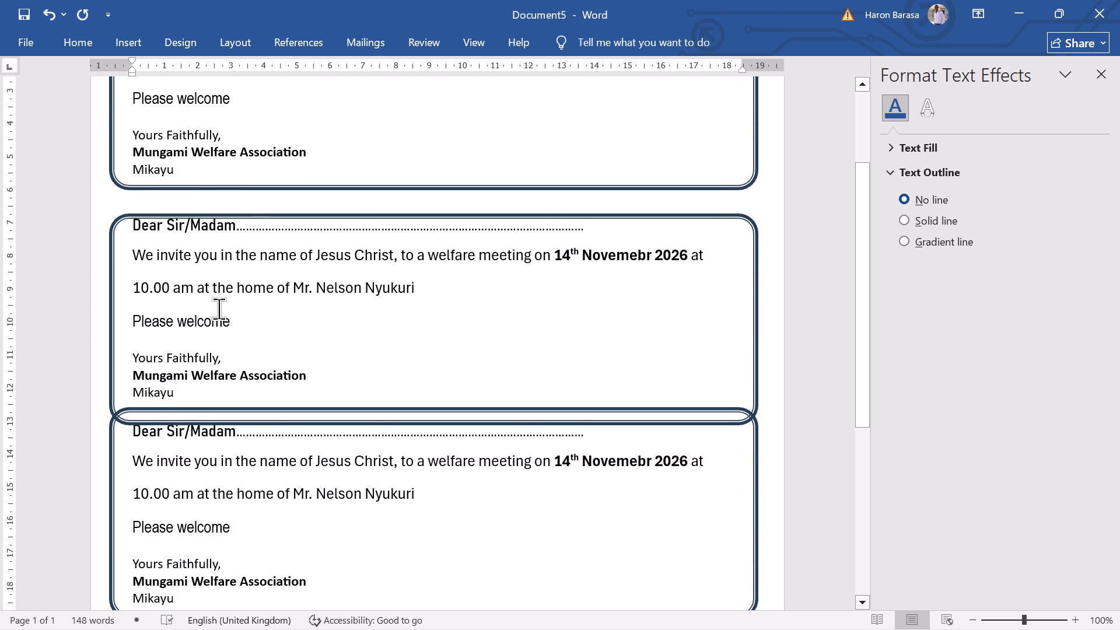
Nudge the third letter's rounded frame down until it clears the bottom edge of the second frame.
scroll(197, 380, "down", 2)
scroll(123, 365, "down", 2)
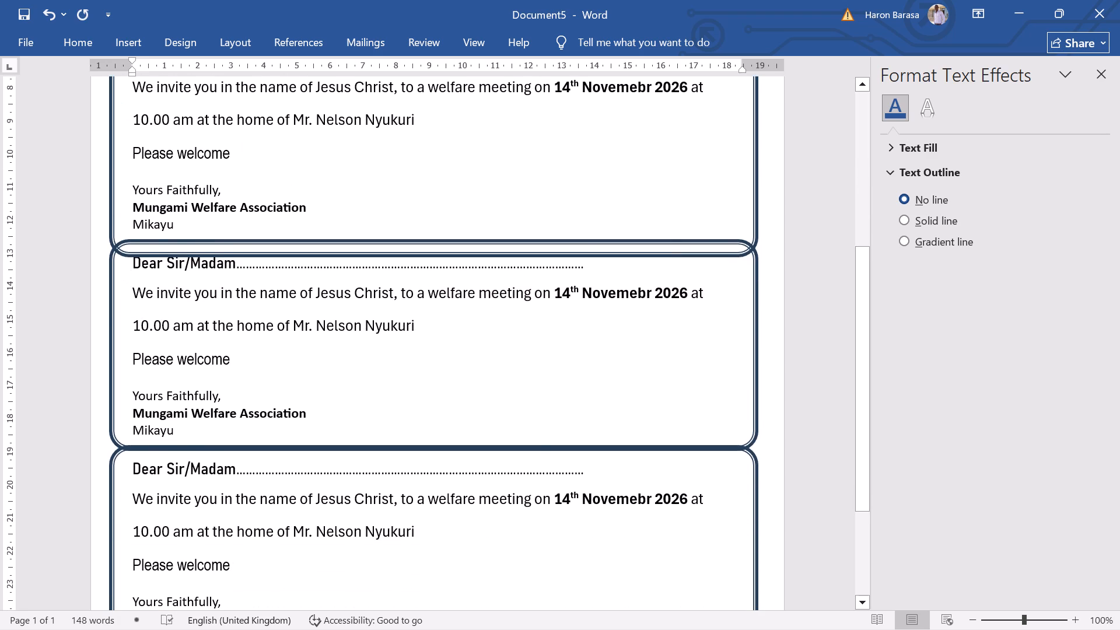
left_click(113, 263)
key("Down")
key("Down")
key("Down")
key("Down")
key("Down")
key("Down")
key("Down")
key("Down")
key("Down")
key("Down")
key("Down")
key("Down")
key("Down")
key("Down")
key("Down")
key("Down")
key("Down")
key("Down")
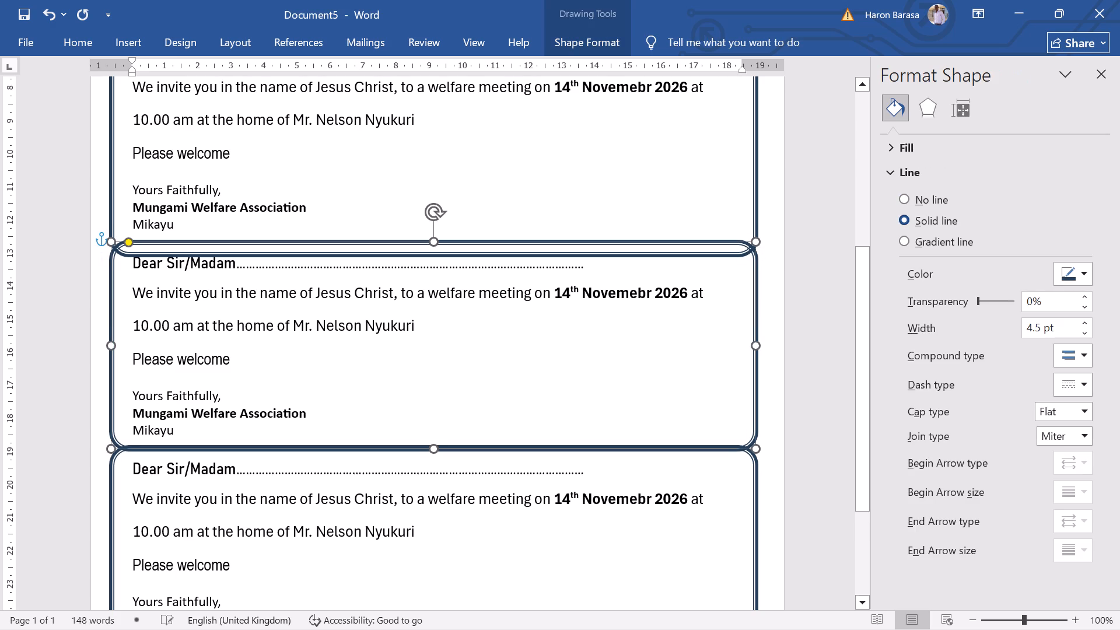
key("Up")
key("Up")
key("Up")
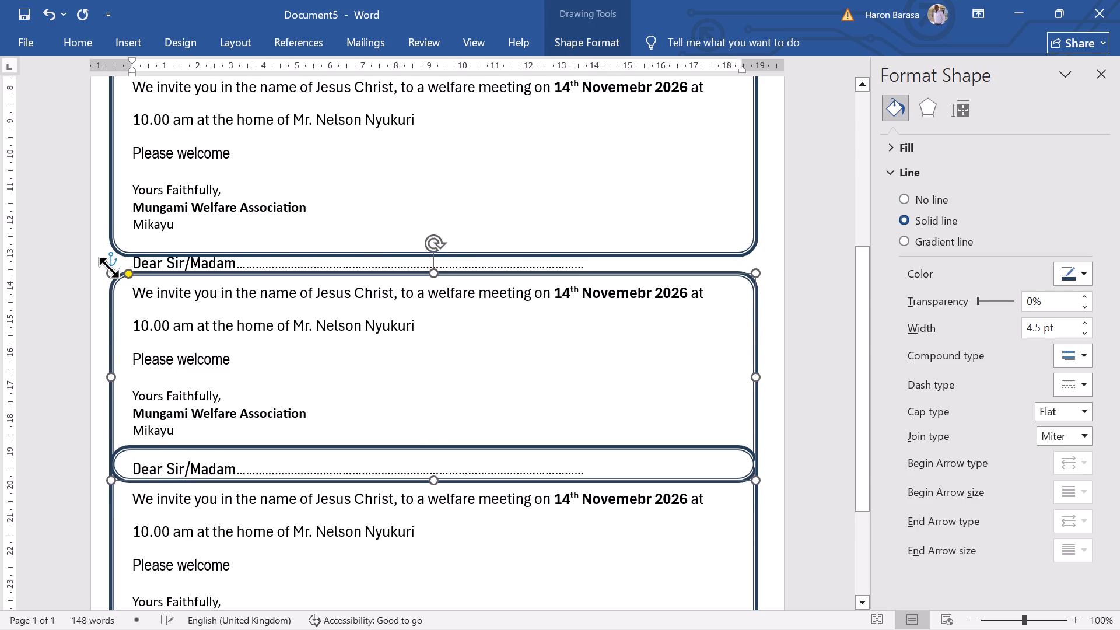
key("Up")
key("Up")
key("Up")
Insert a blank line below "Mikayu" in the second letter to push the third letter down.
scroll(195, 320, "down", 7)
scroll(327, 412, "down", 4)
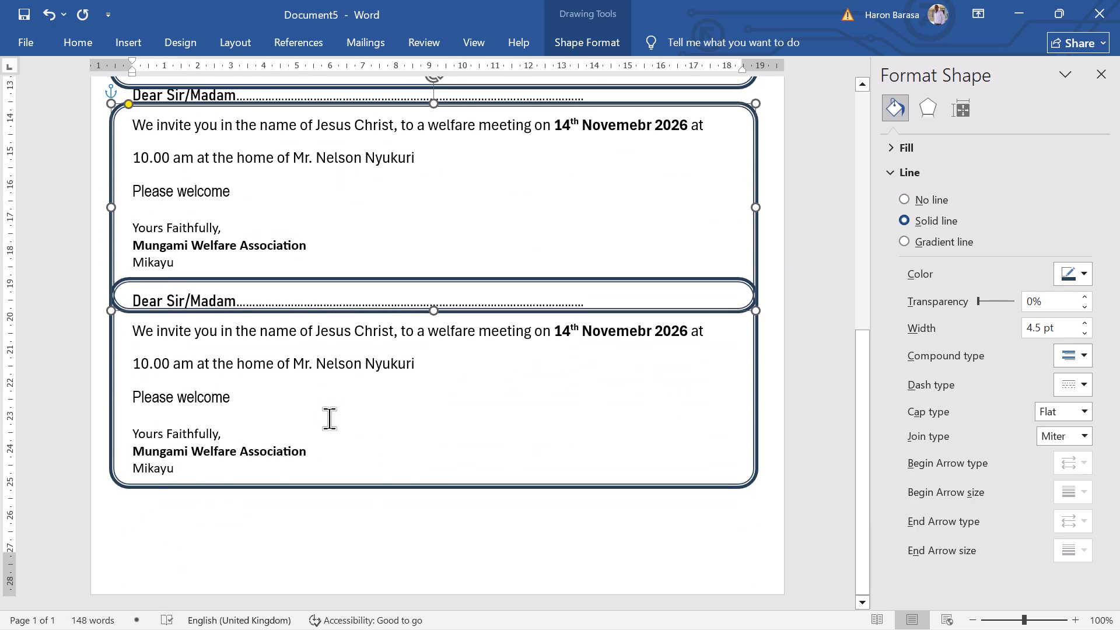
scroll(327, 418, "up", 4)
left_click(202, 241)
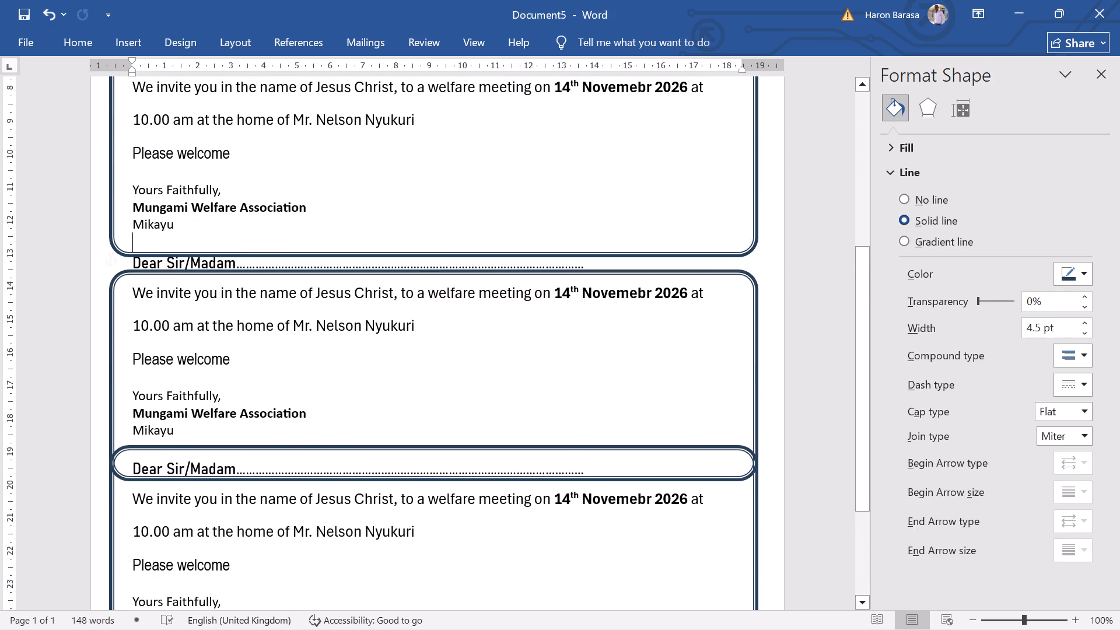
key("Return")
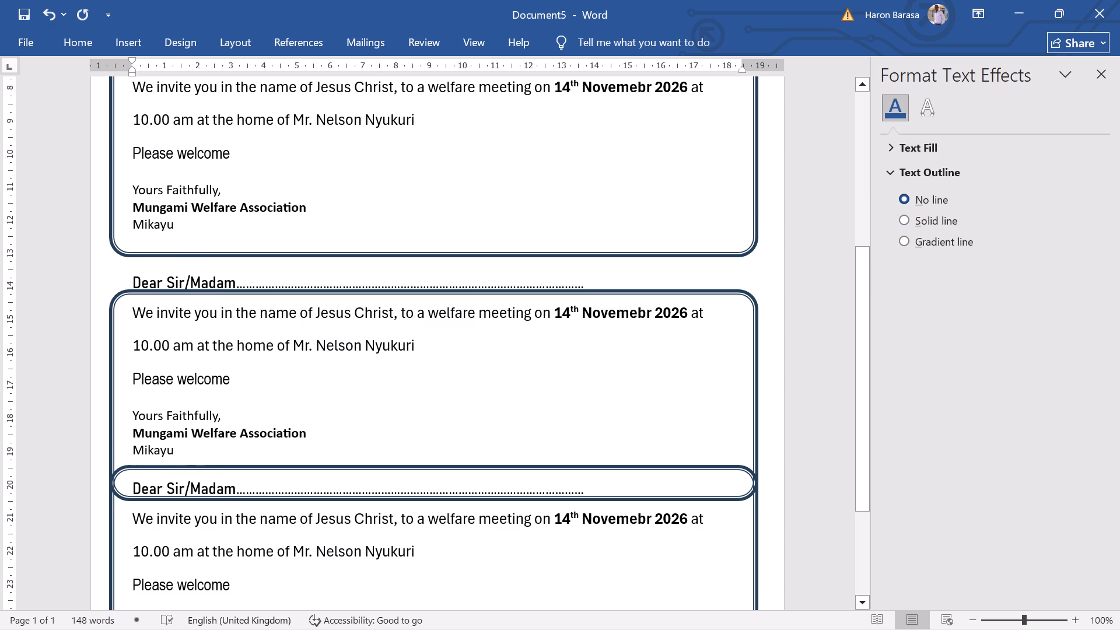
Nudge the third letter's rounded frame up to enclose "Dear Sir/Madam", leaving a small gap below the second frame.
scroll(208, 306, "down", 1)
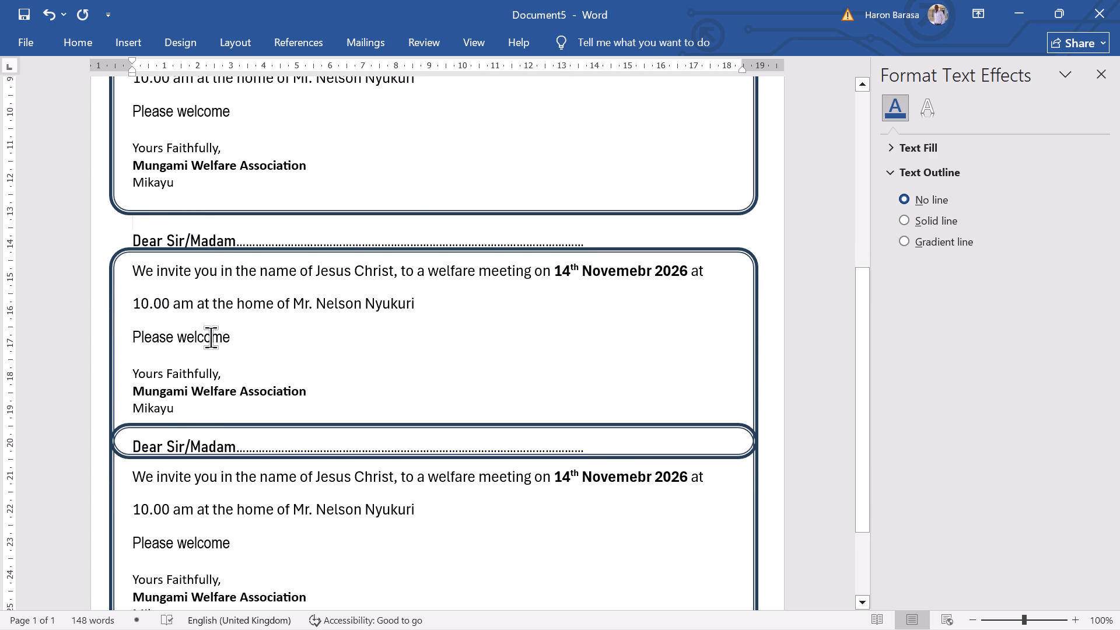
left_click(182, 252)
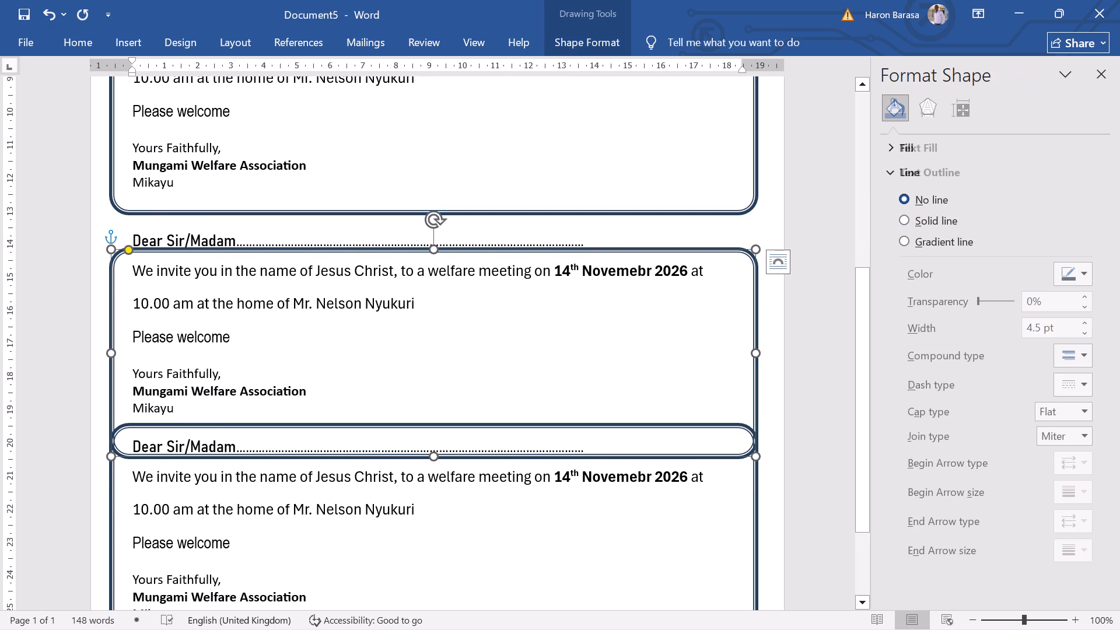
key("Up")
key("Up")
key("Up")
key("Up")
key("Up")
key("Up")
key("Up")
key("Up")
key("Up")
key("Up")
key("Up")
key("Up")
key("Up")
key("Up")
key("Up")
key("Up")
key("Up")
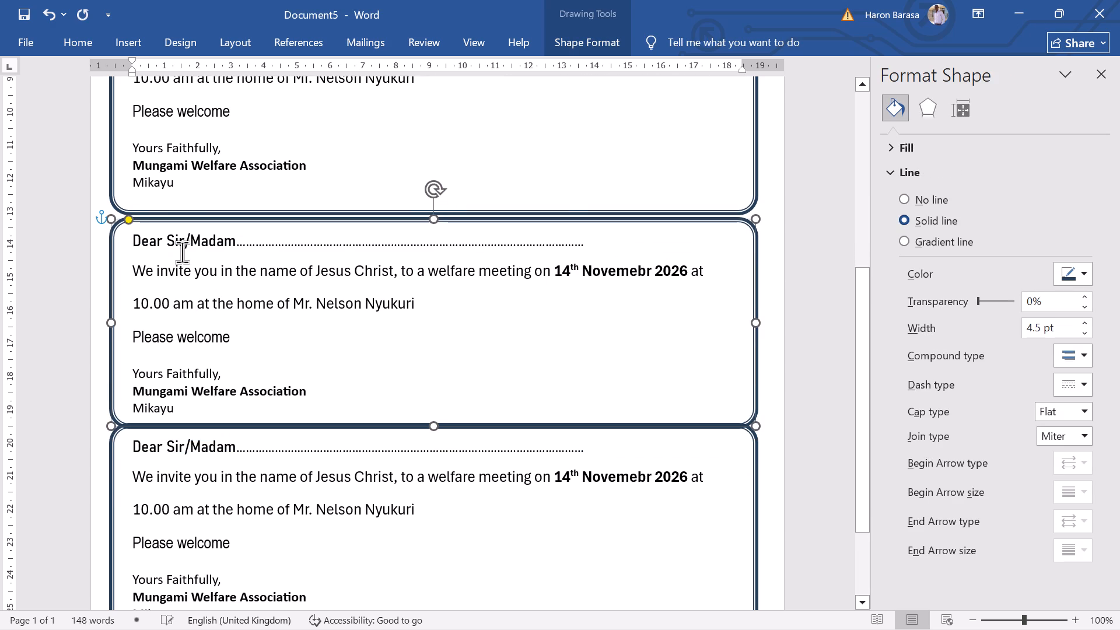
key("Down")
key("Down")
key("Down")
key("Down")
key("Down")
key("Down")
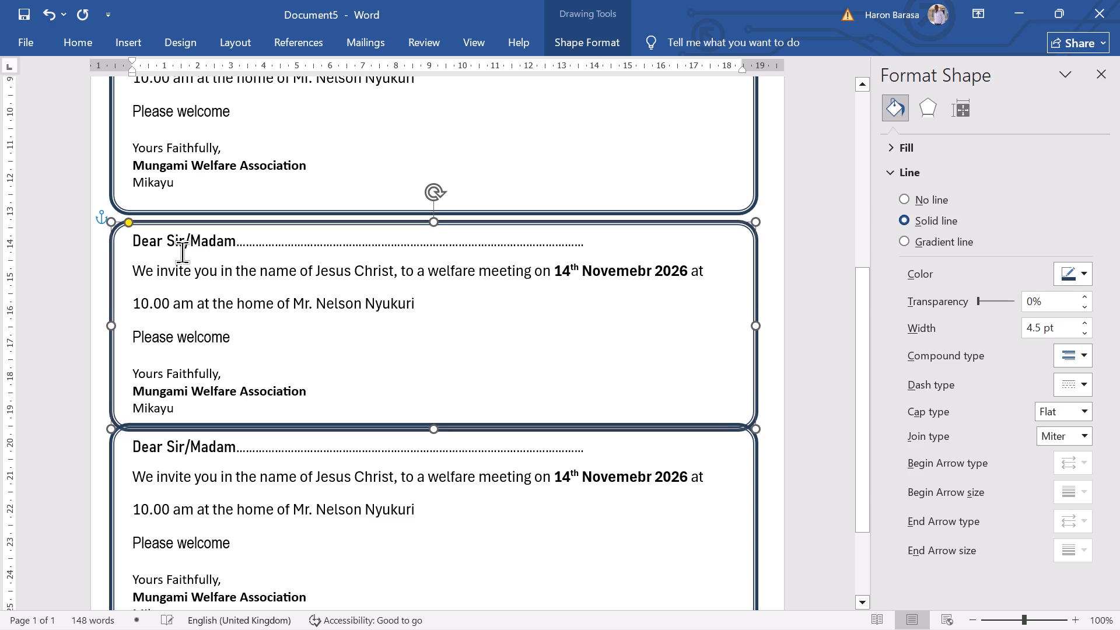
Nudge the second letter's rounded frame up above "Dear Sir/Madam" to even out the gaps to the first and third frames.
scroll(360, 257, "up", 4)
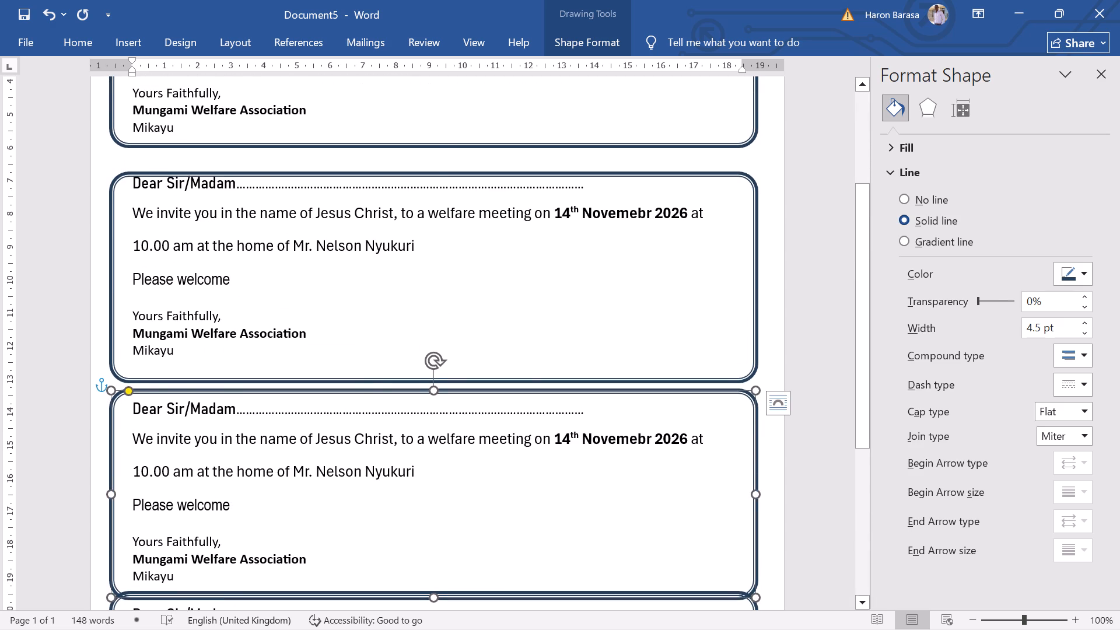
left_click(243, 173)
key("Up")
key("Up")
key("Up")
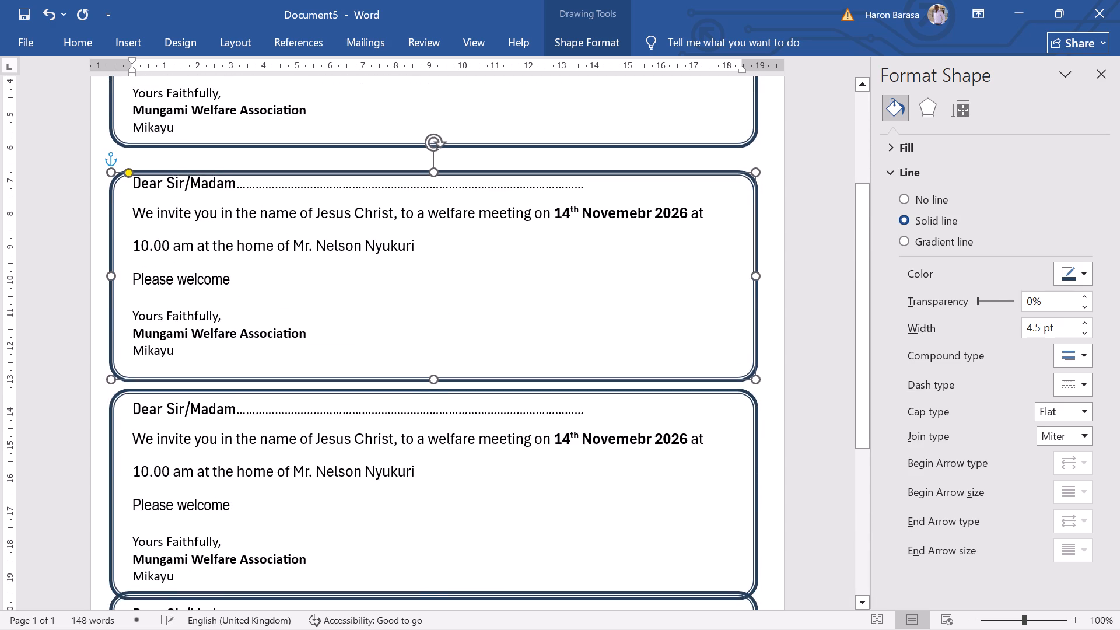
key("Up")
key("Up")
key("Up")
key("Up")
key("Up")
key("Up")
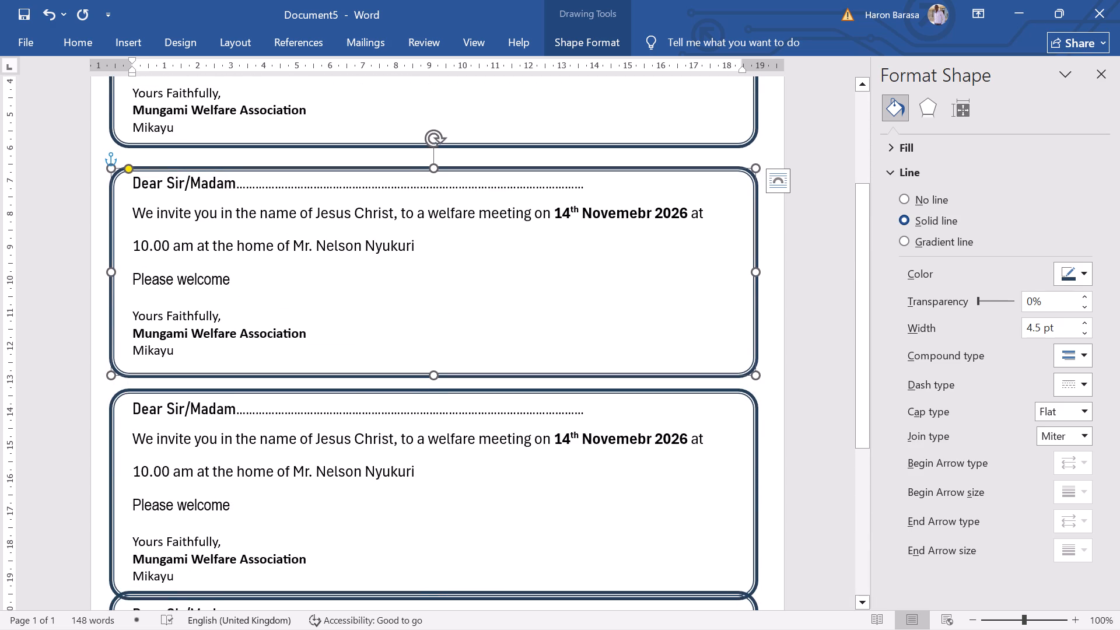
key("Up")
key("Up")
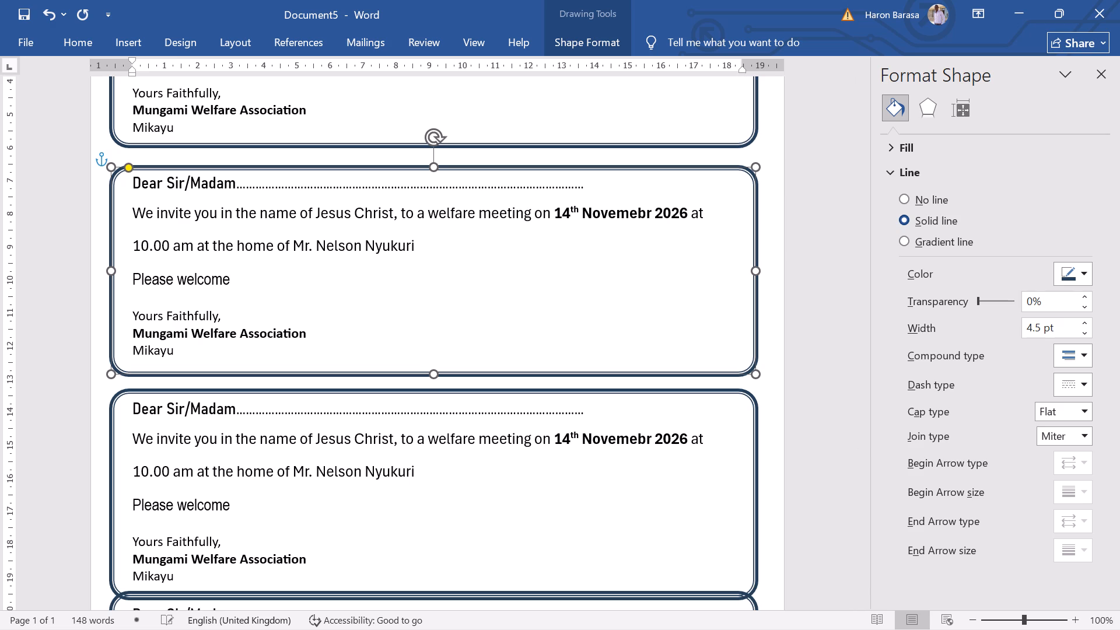
key("Up")
key("Up")
key("Up")
key("Up")
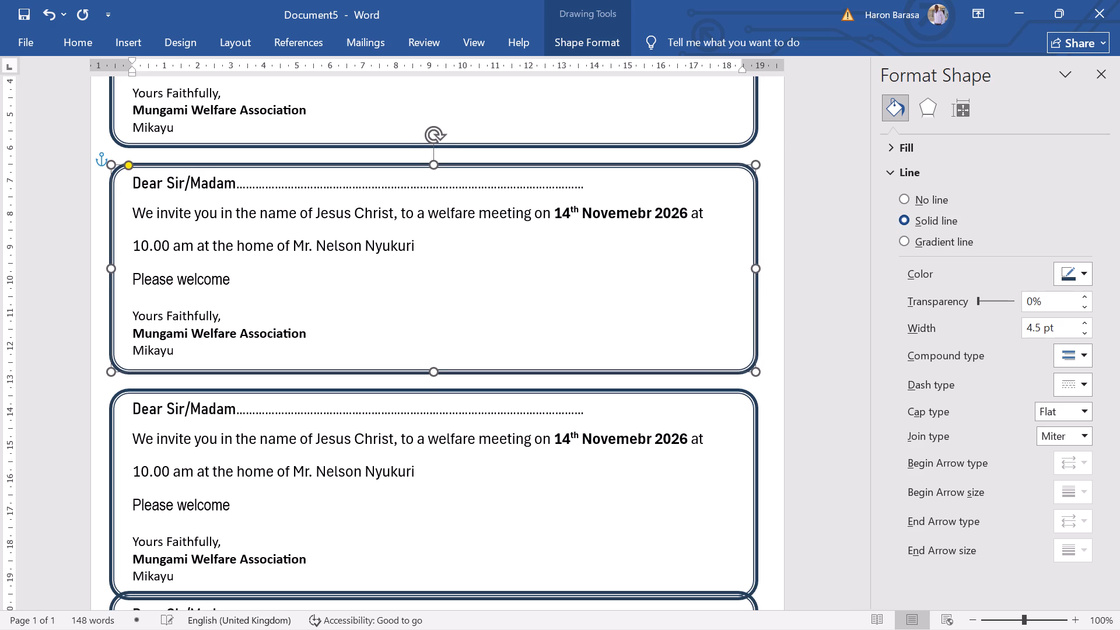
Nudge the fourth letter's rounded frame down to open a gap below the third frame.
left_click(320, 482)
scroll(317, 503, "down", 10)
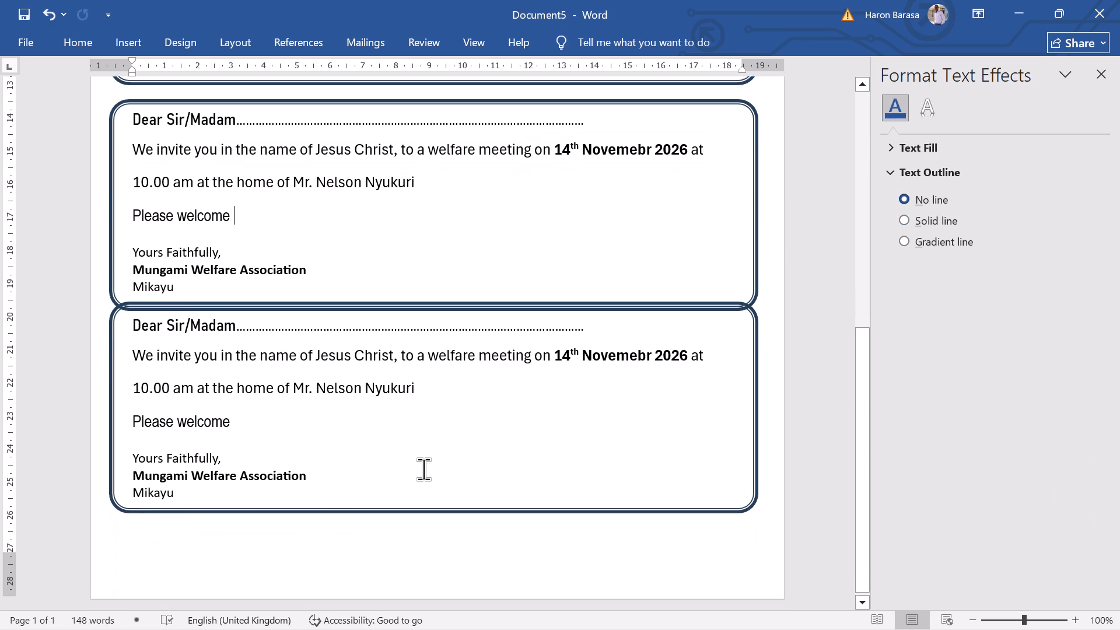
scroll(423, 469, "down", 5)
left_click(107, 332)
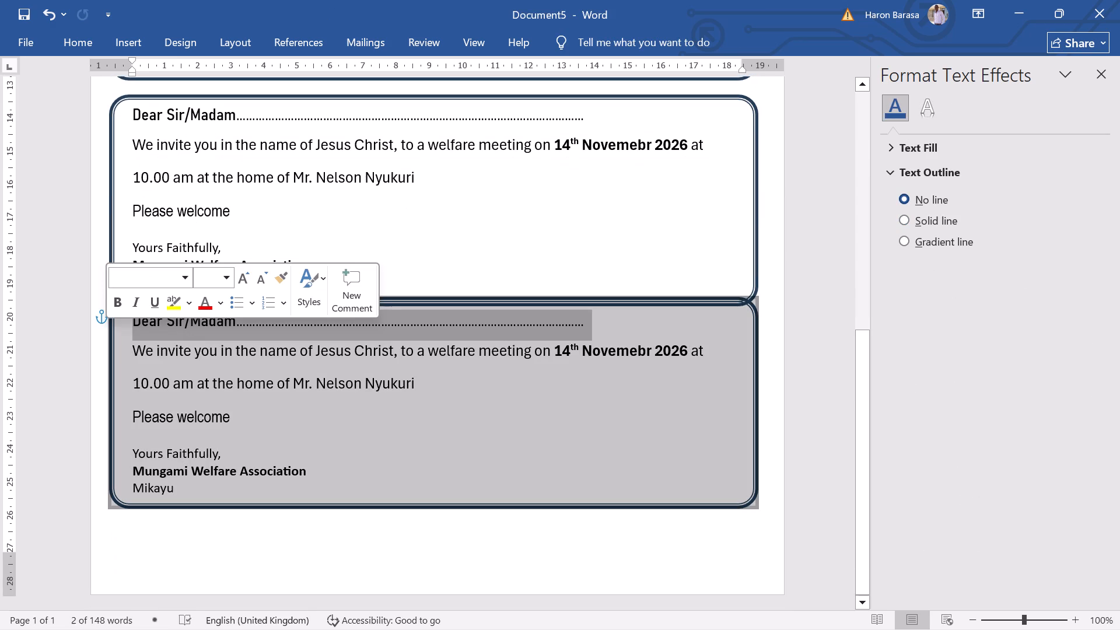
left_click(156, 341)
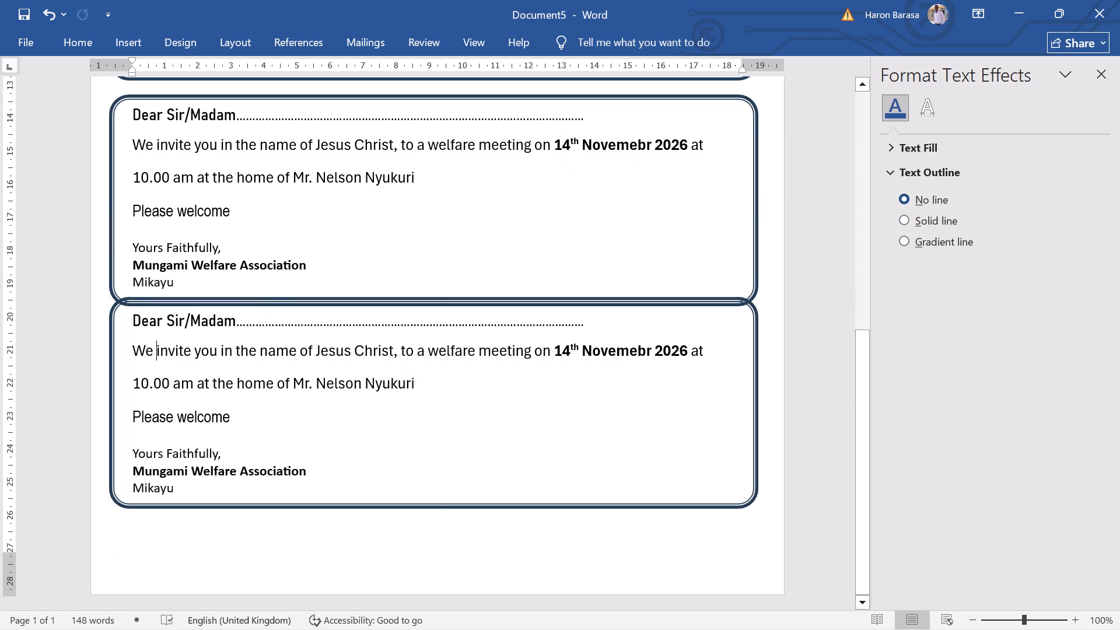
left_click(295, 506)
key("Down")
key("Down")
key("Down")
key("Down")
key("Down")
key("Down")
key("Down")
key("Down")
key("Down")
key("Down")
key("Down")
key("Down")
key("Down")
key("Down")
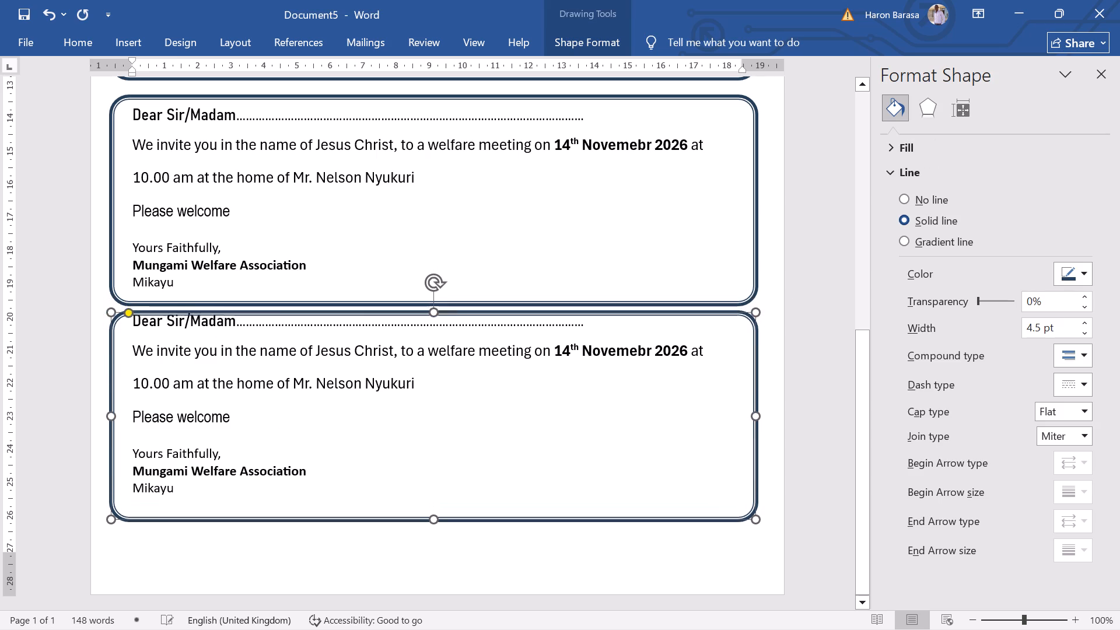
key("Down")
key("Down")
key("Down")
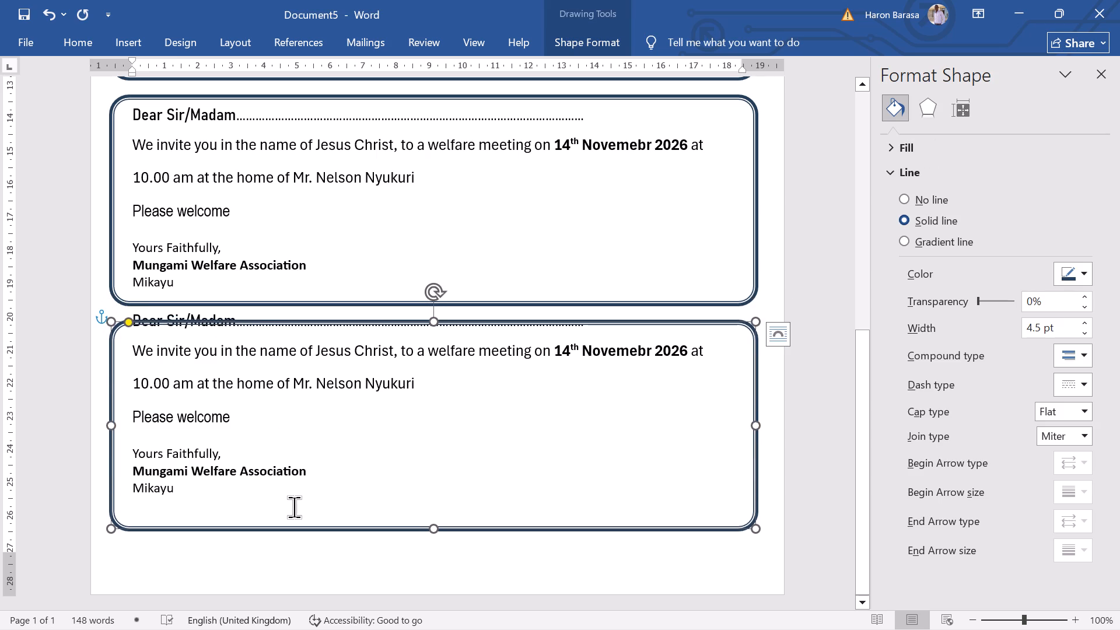
Insert a blank line after "Mikayu" in the third letter to push the fourth letter down.
left_click(210, 277)
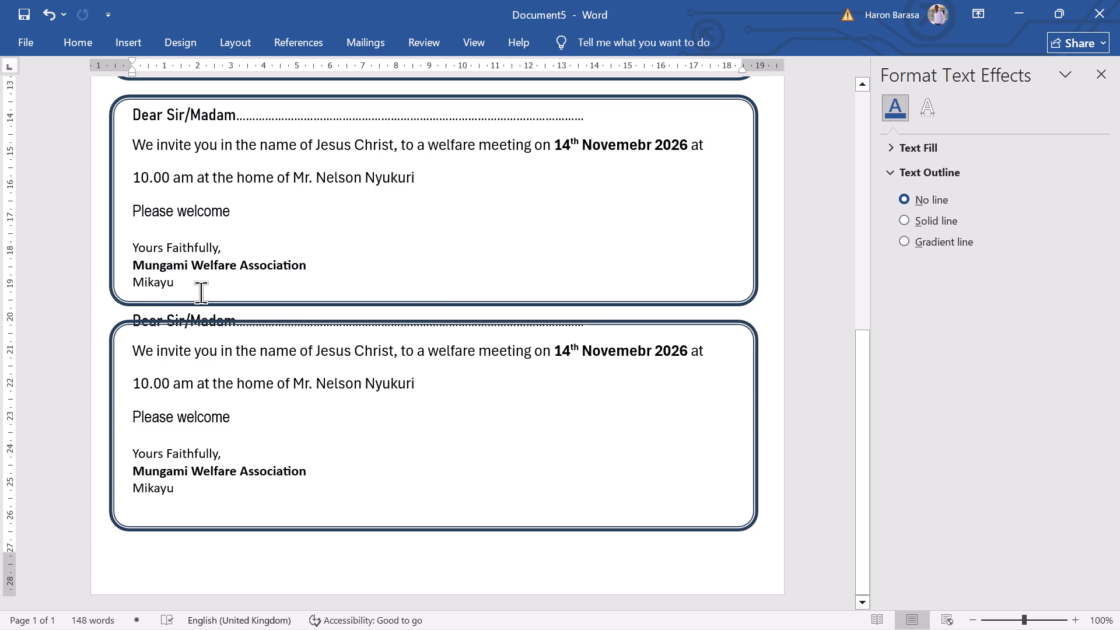
key("Return")
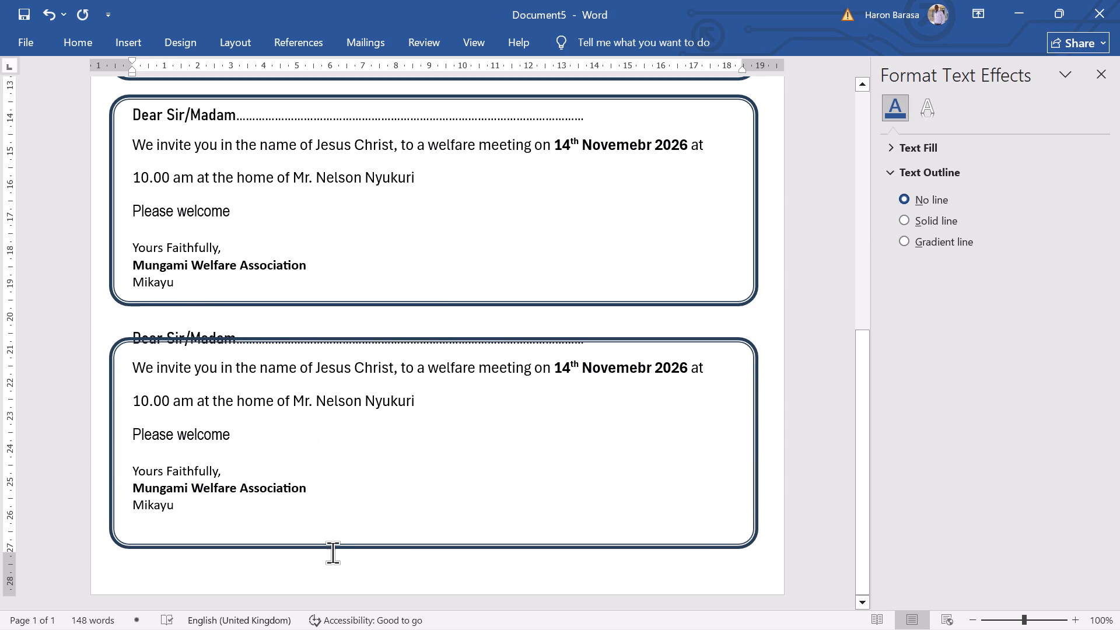
Nudge the fourth letter's rounded frame up to just above "Dear Sir/Madam", keeping a gap below the third frame.
left_click(335, 549)
key("Up")
key("Up")
key("Up")
key("Up")
key("Up")
key("Up")
key("Up")
key("Up")
key("Up")
key("Up")
key("Up")
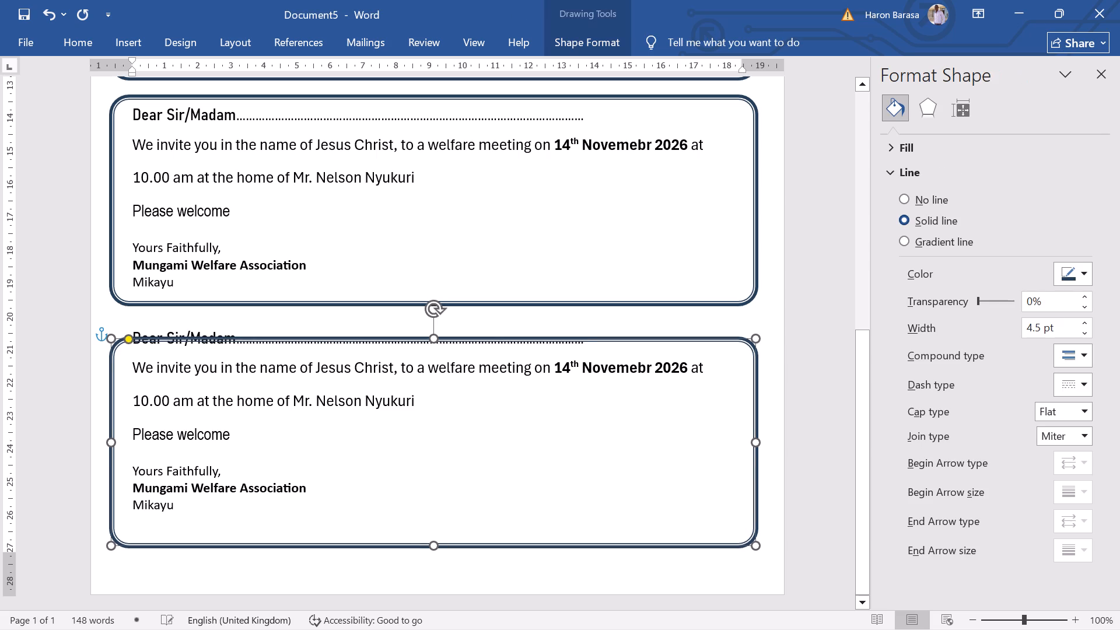
key("Up")
key("Up")
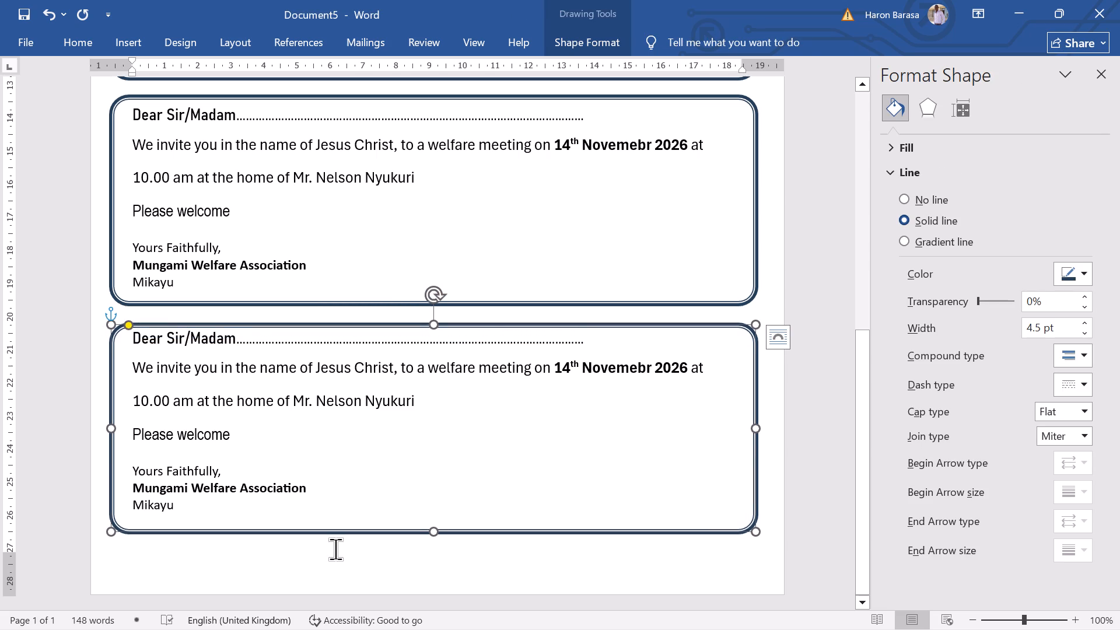
key("Up")
key("Up")
Review the spacing of all four framed letters at 80% zoom, with the shape formatting pane closed.
scroll(486, 497, "up", 4)
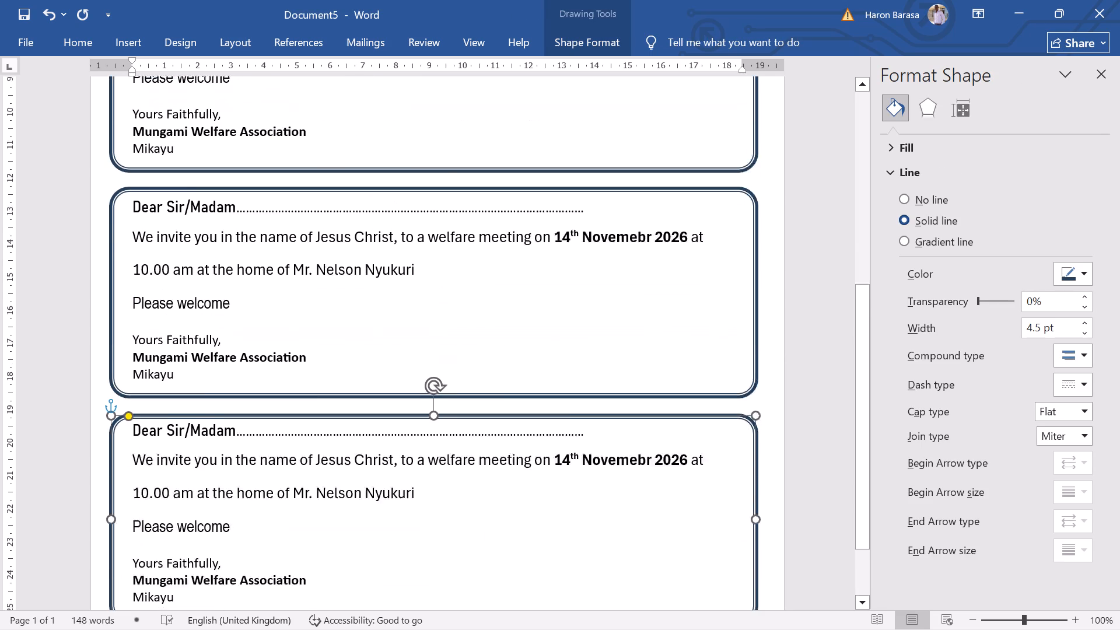
scroll(453, 372, "up", 7)
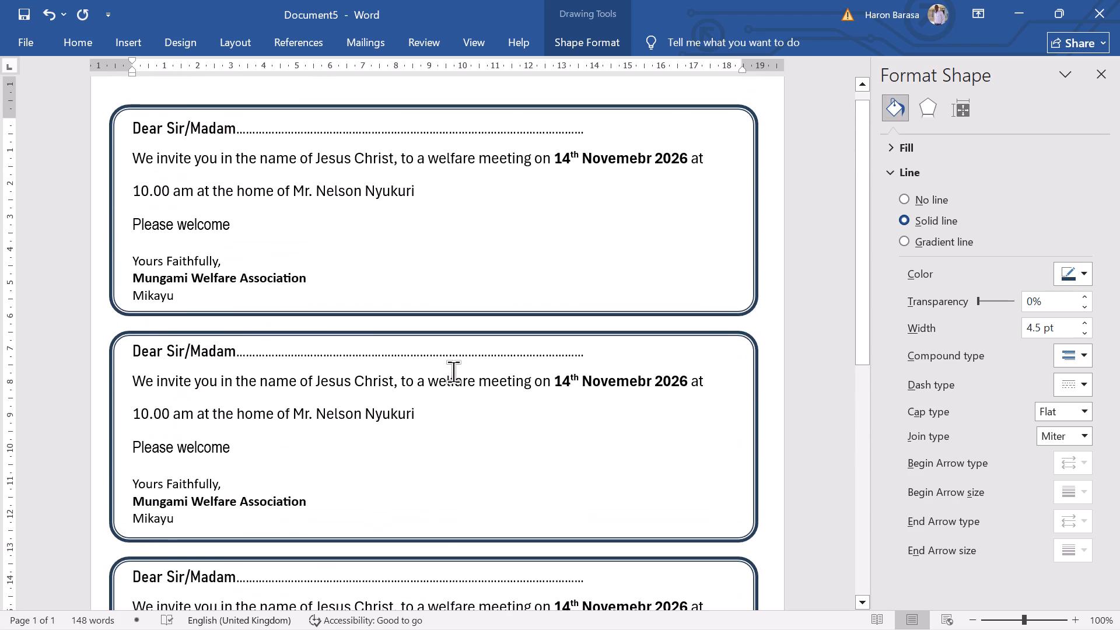
scroll(499, 322, "down", 2)
scroll(433, 341, "down", 3)
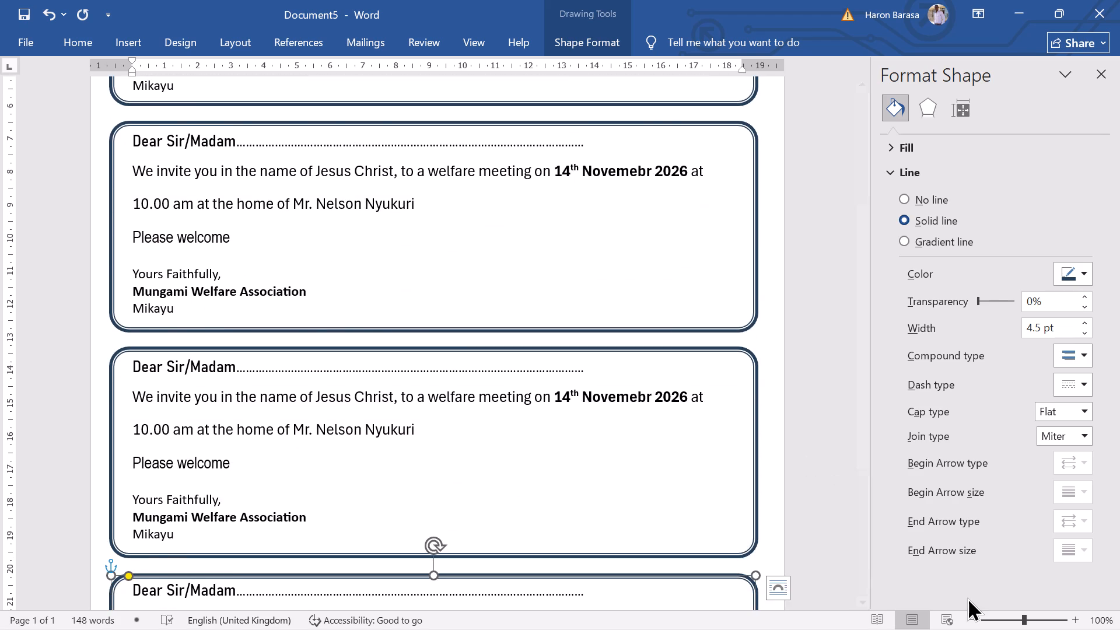
left_click(972, 620)
left_click(972, 620)
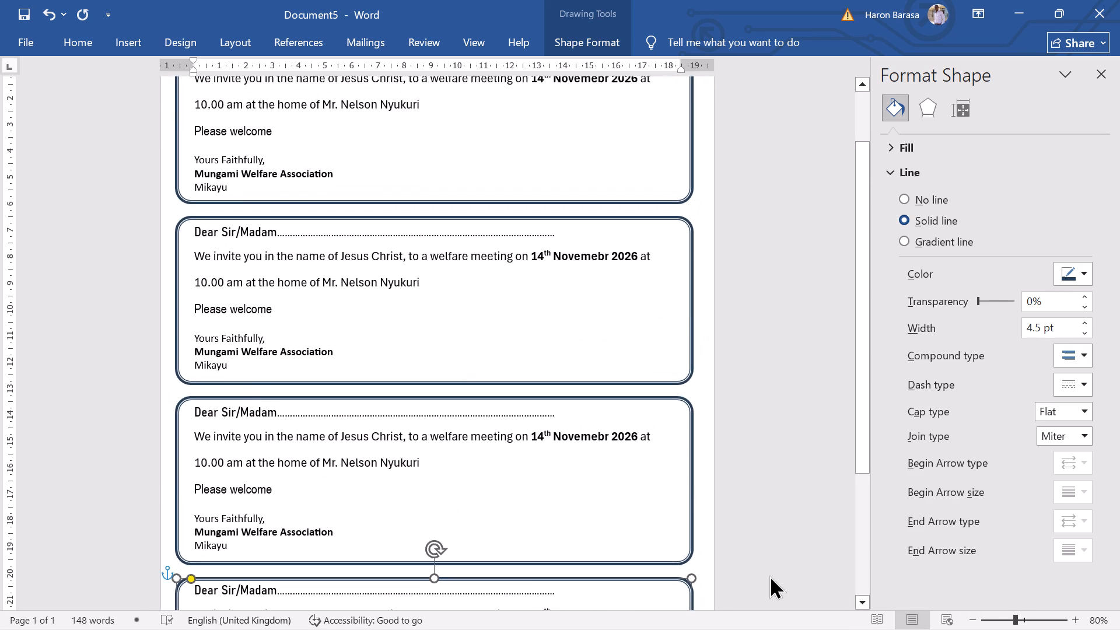
scroll(462, 368, "down", 6)
left_click(1098, 78)
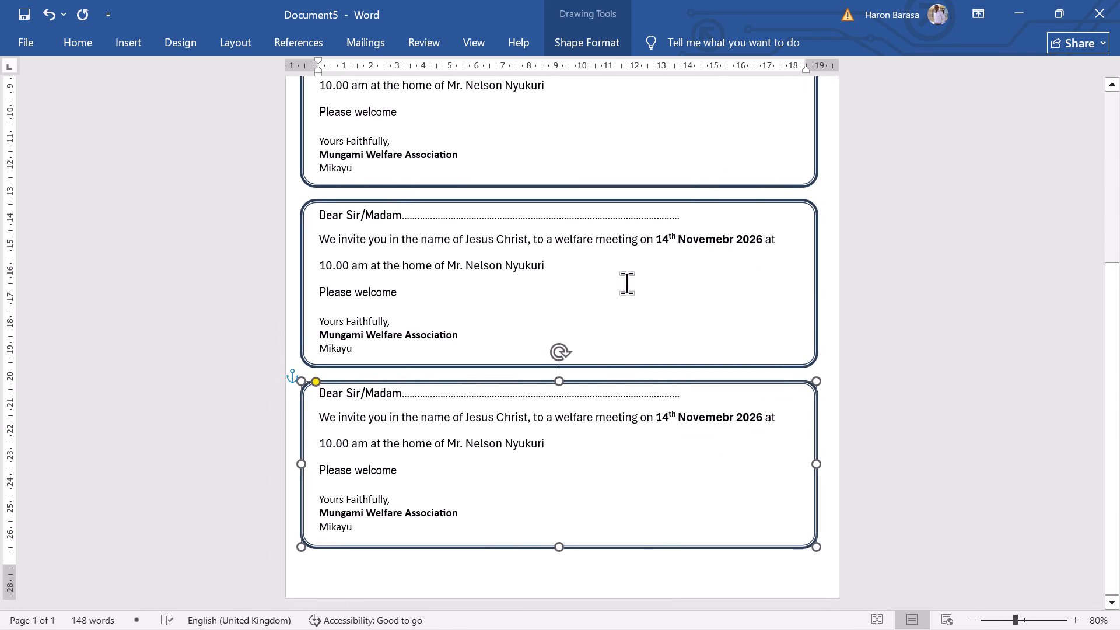
scroll(551, 346, "down", 5)
scroll(549, 353, "up", 8)
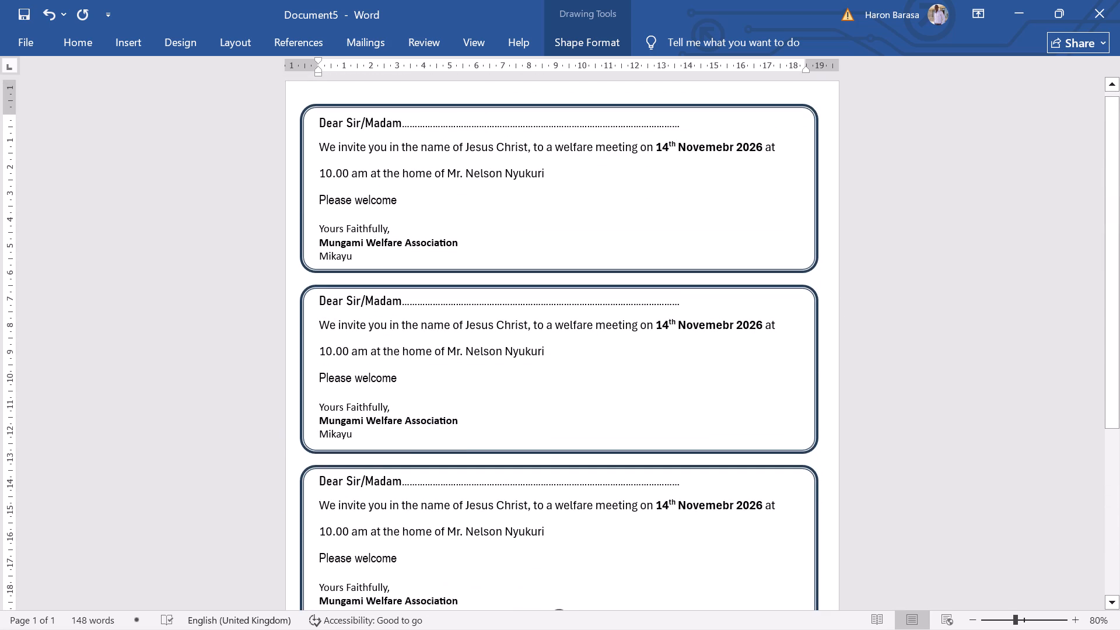
left_click(890, 275)
scroll(925, 271, "down", 4)
scroll(923, 283, "up", 3)
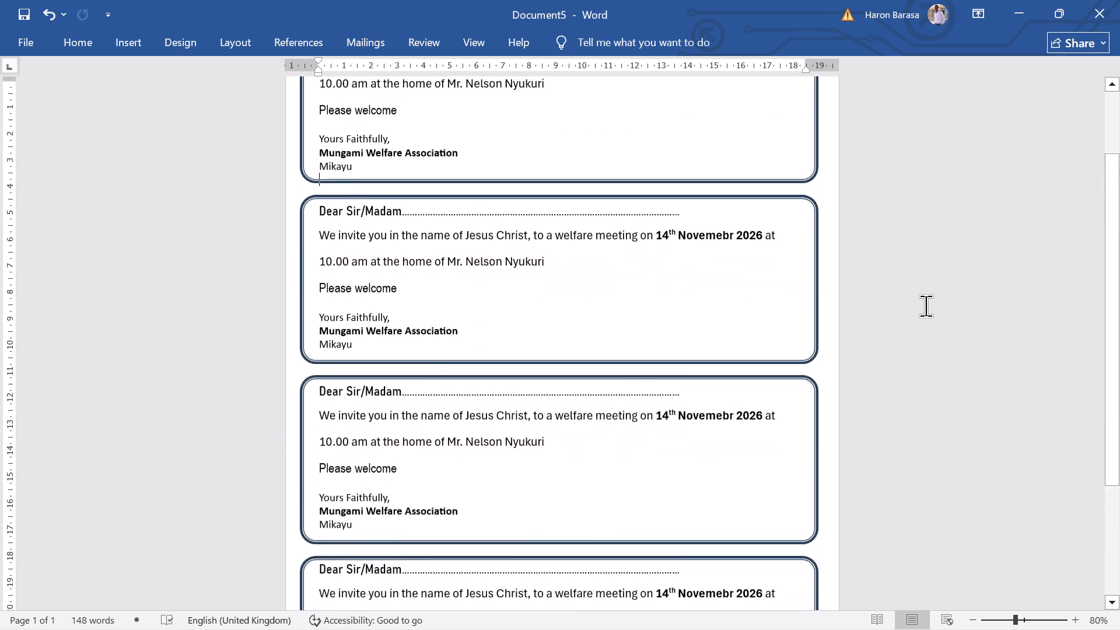
scroll(926, 306, "up", 1)
Open the print preview of the four-letter page.
key("ctrl+p")
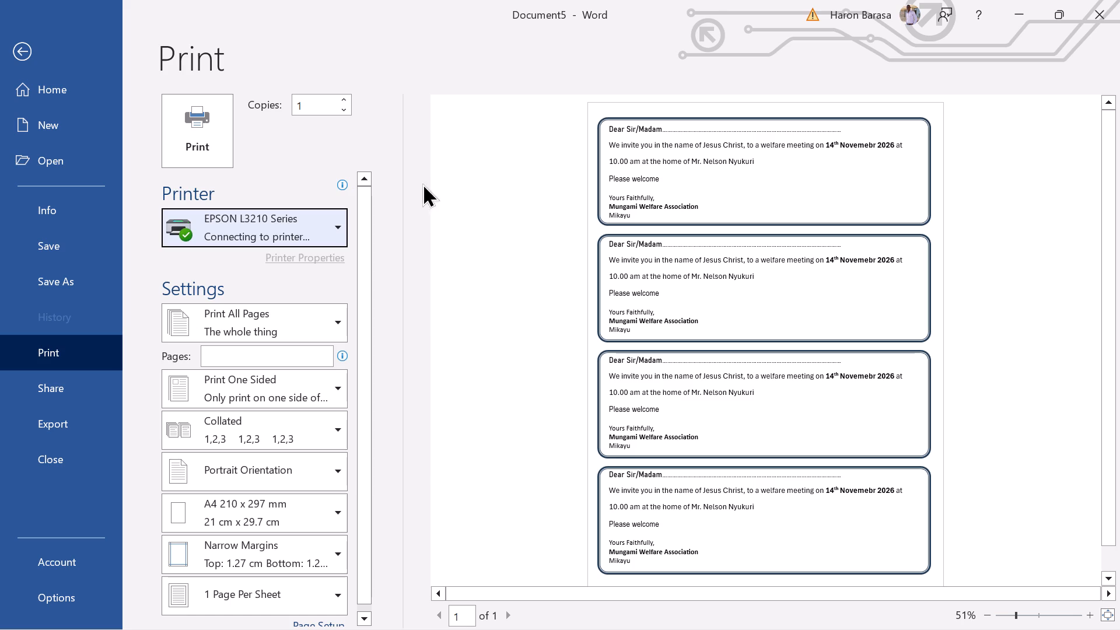
Print one copy of the four-letter page on the EPSON L3210 Series, accepting its existing printer properties.
left_click(330, 223)
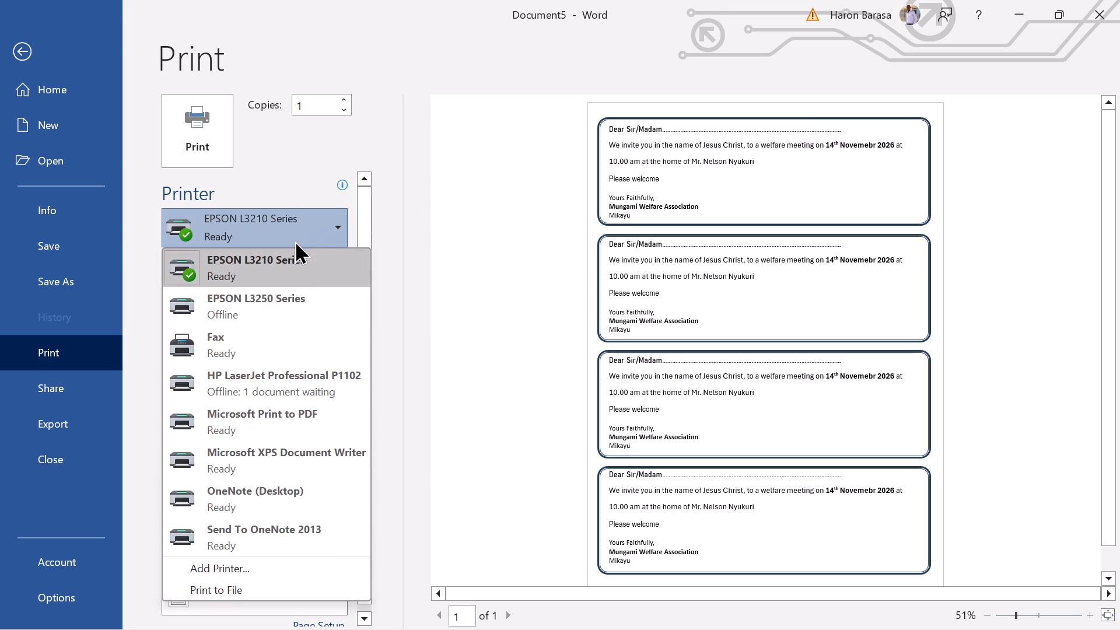
left_click(390, 182)
left_click(301, 256)
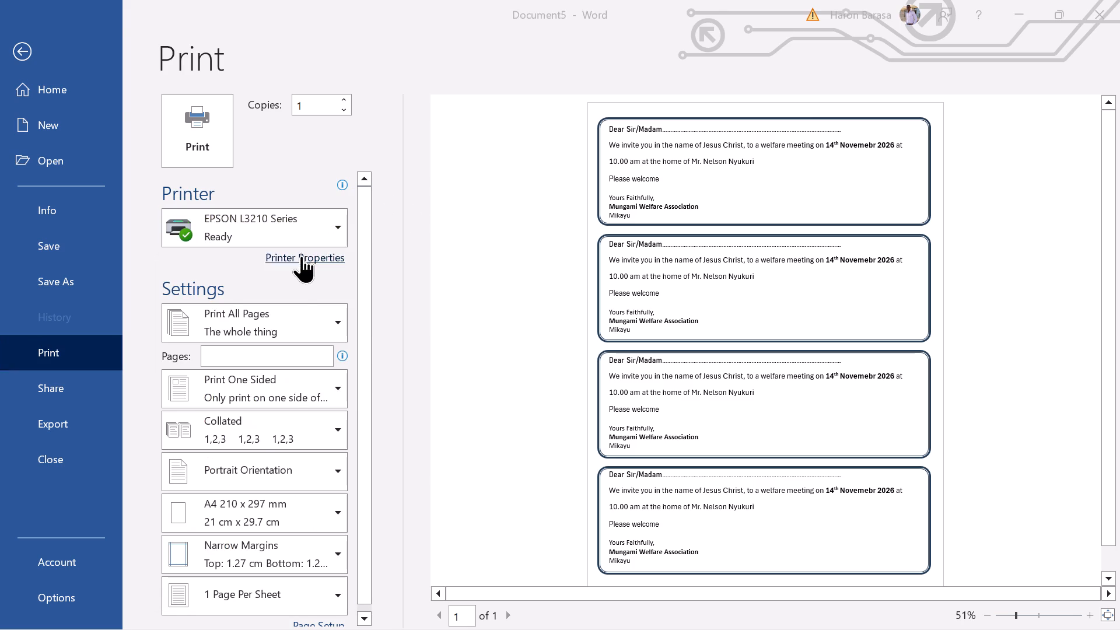
left_click(323, 460)
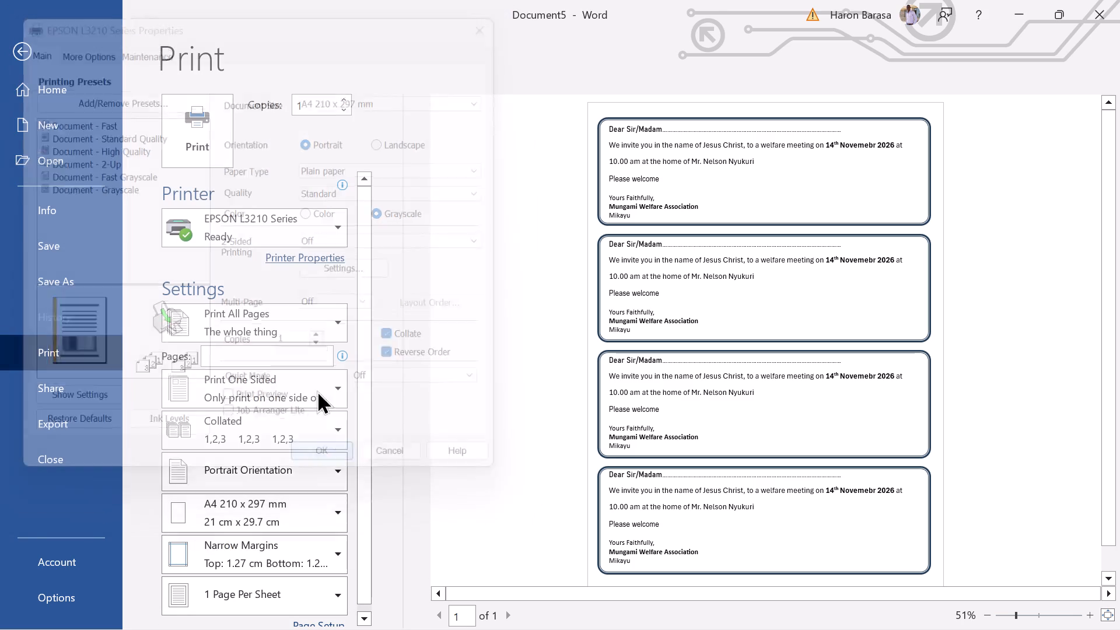
left_click(199, 156)
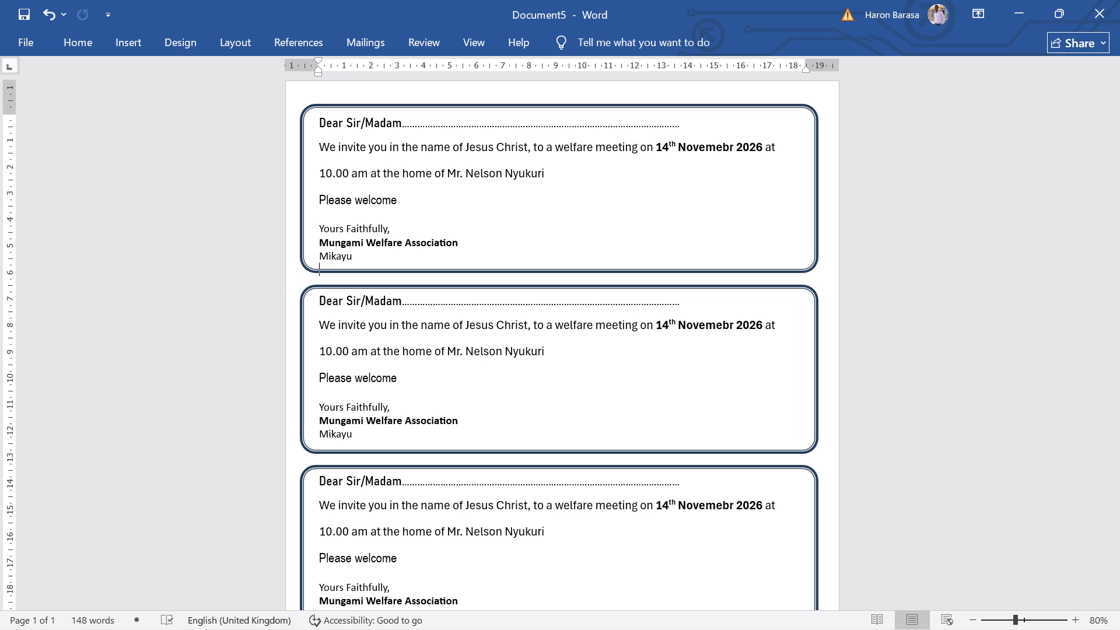
Extend the dotted line after "Dear Sir/Madam" in the first letter to near the frame's right edge.
left_click(586, 132)
key("period")
key("period")
key("period")
key("period")
key("period")
key("period")
key("period")
key("period")
key("period")
key("period")
key("period")
key("period")
key("period")
key("period")
key("period")
key("period")
key("period")
key("period")
key("period")
key("period")
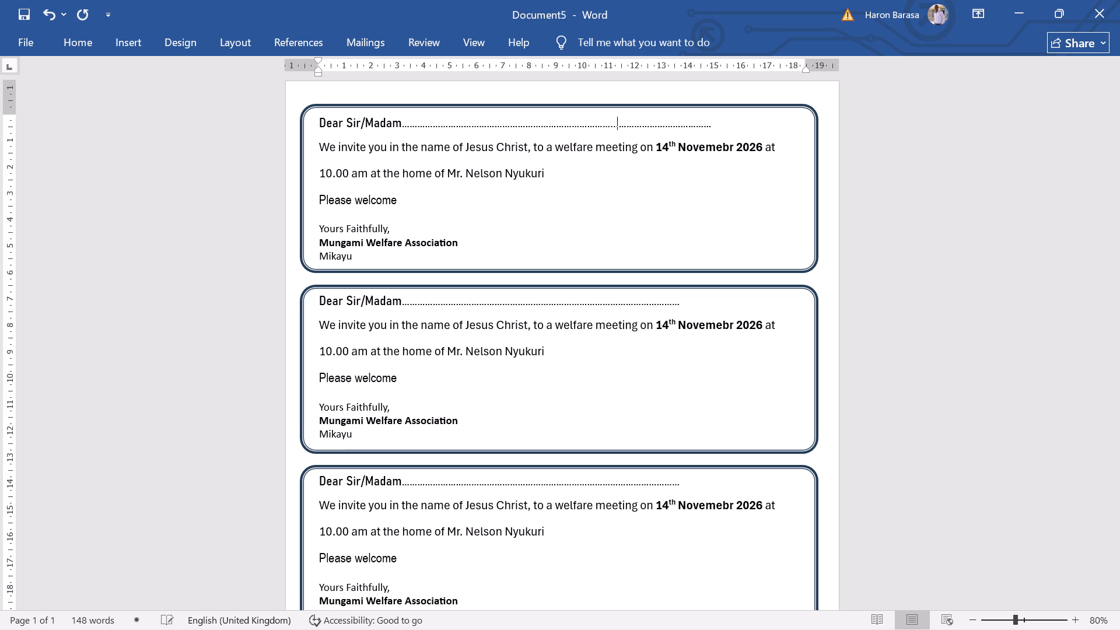
type(".........")
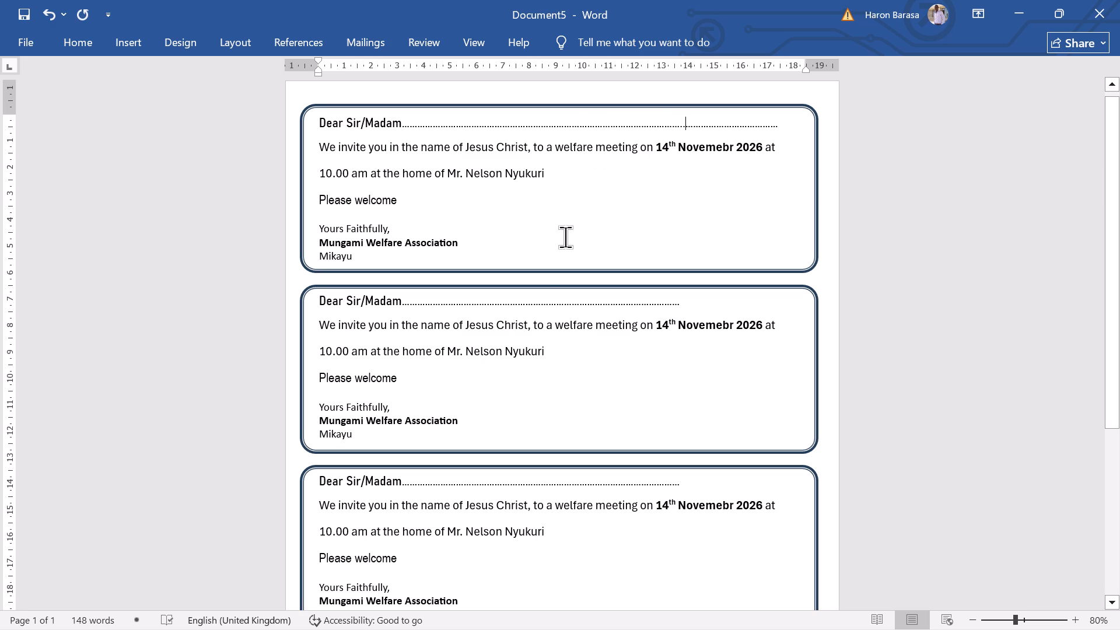
Extend the dotted line after "Dear Sir/Madam" in the second letter to near the frame's right edge.
left_click(541, 309)
key("period")
key("period")
key("period")
key("period")
key("period")
key("period")
key("period")
key("period")
key("period")
key("period")
key("period")
key("period")
key("period")
key("period")
key("period")
key("period")
key("period")
key("period")
key("period")
key("period")
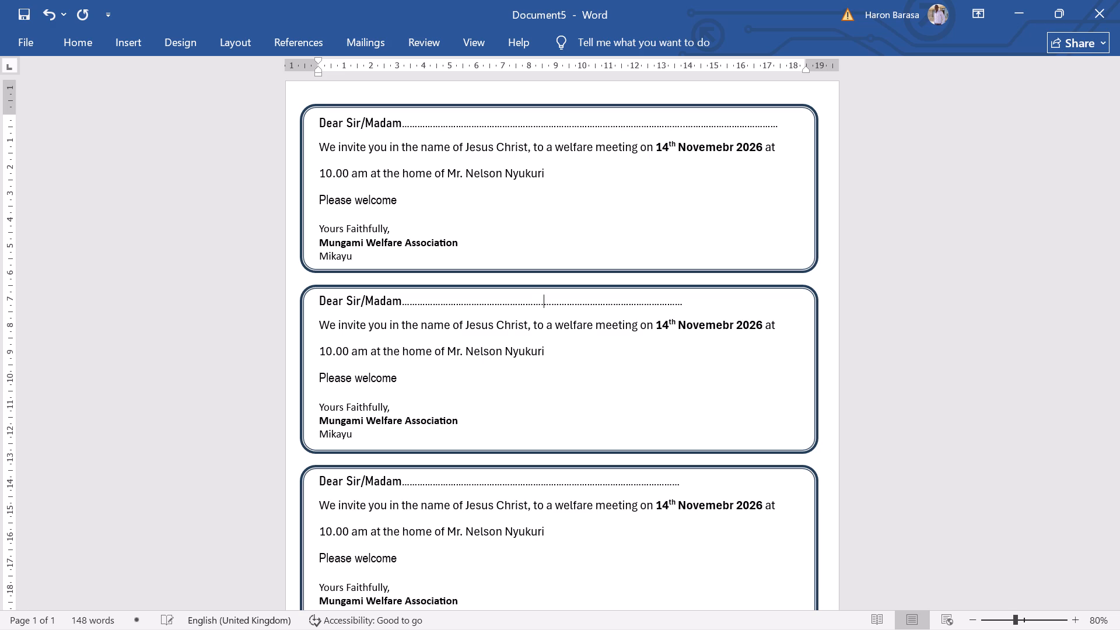
type("....")
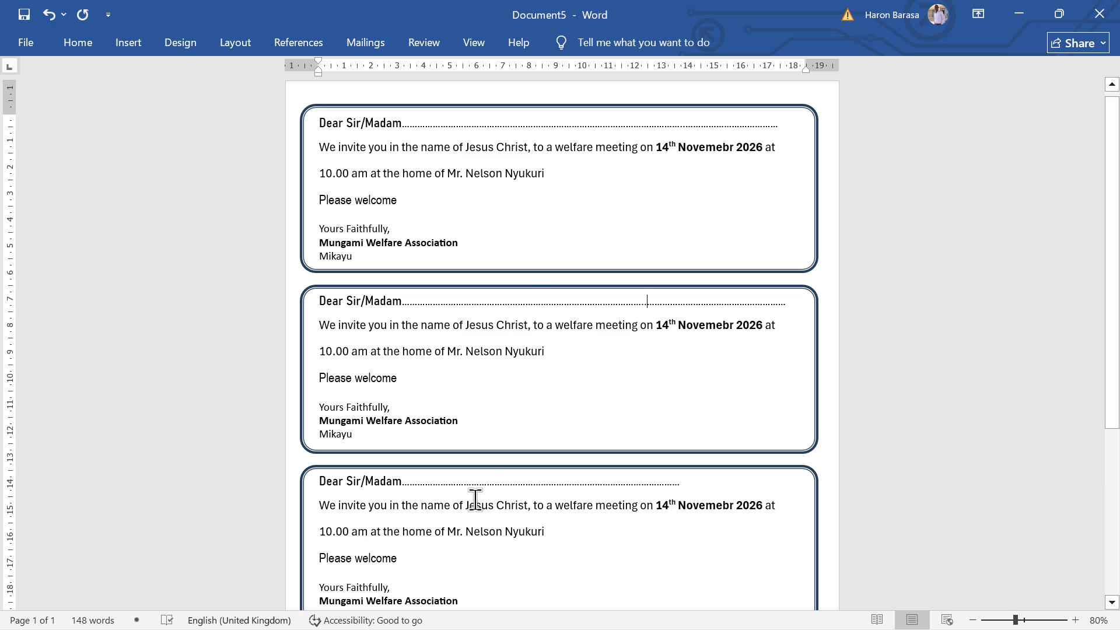
Extend the dotted line after "Dear Sir/Madam" in the third letter to near the frame's right edge.
left_click(487, 481)
key("period")
key("period")
key("period")
key("period")
key("period")
key("period")
key("period")
key("period")
key("period")
key("period")
key("period")
key("period")
key("period")
key("period")
key("period")
key("period")
key("period")
key("period")
key("period")
key("period")
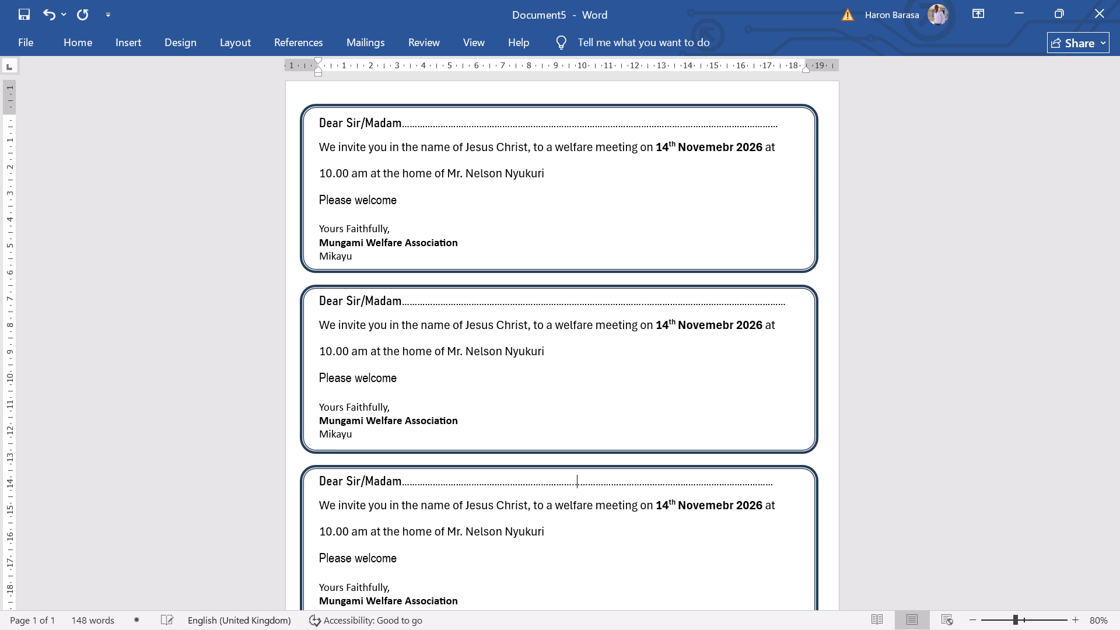
type("......")
Extend the dotted line after "Dear Sir/Madam" in the fourth letter to near the frame's right edge.
scroll(548, 446, "down", 9)
left_click(550, 399)
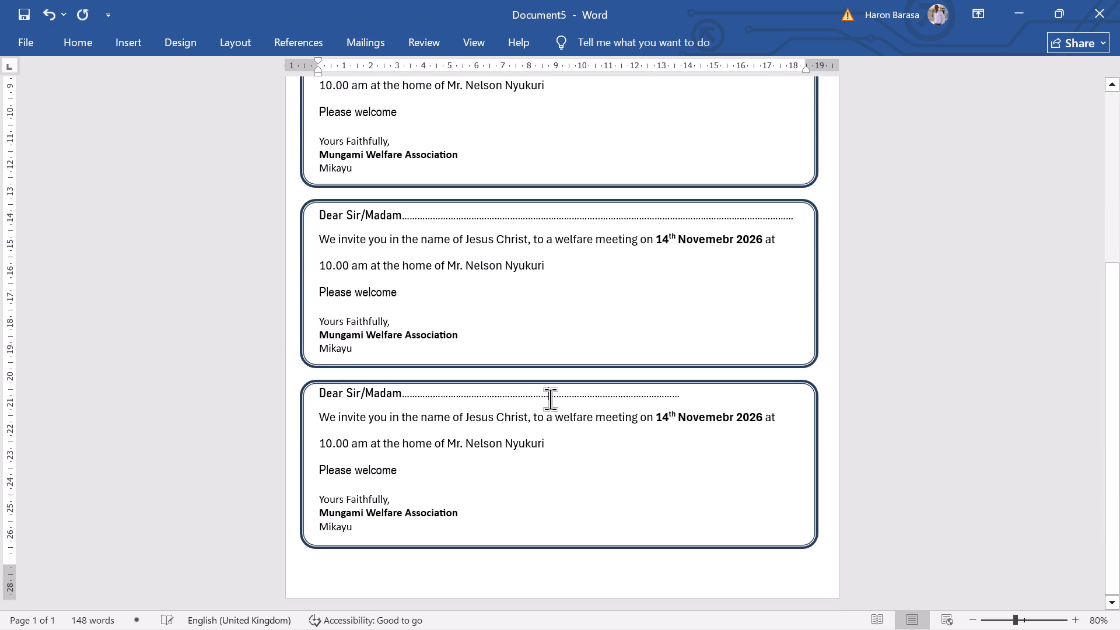
type("......")
type("....")
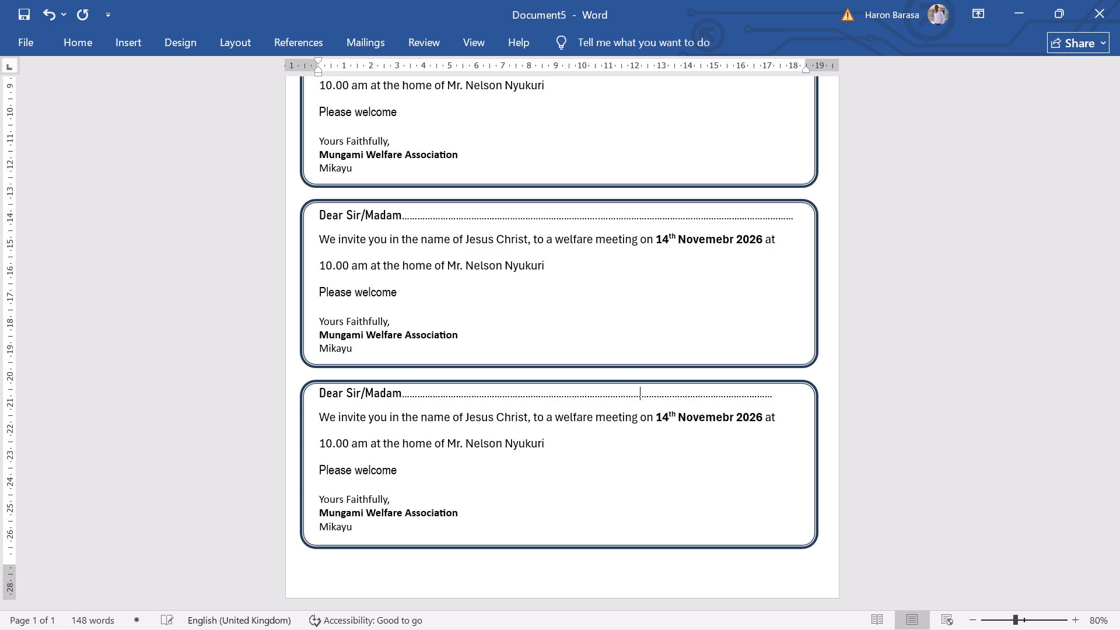
type("...")
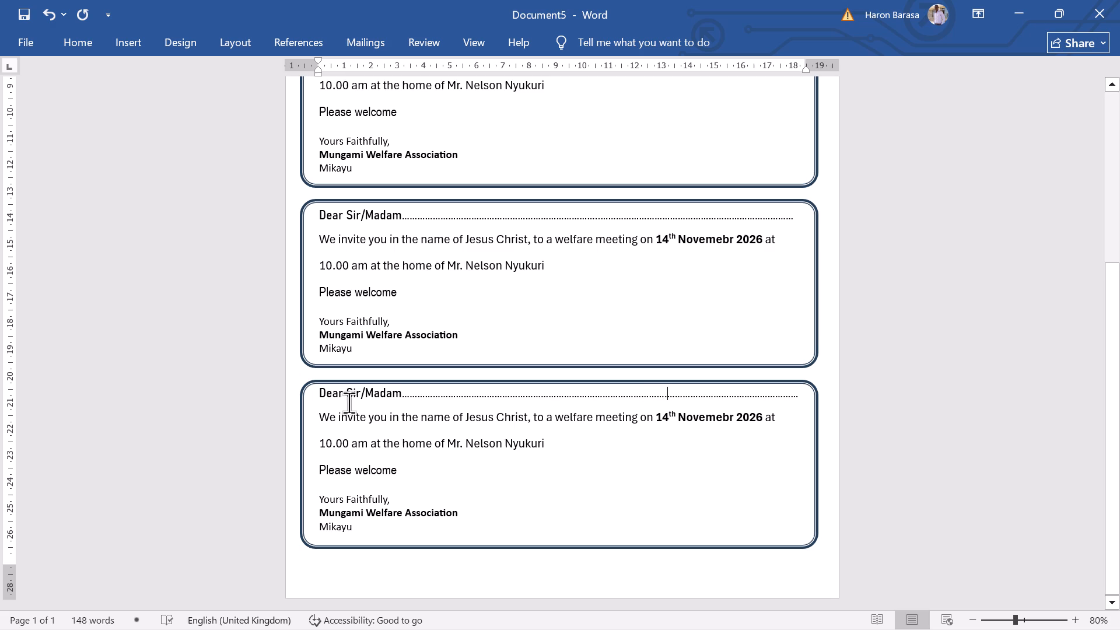
Insert a blank line above "Dear Sir/Madam" in the fourth letter and shrink that line's font size to 3.
left_click(321, 398)
key("Return")
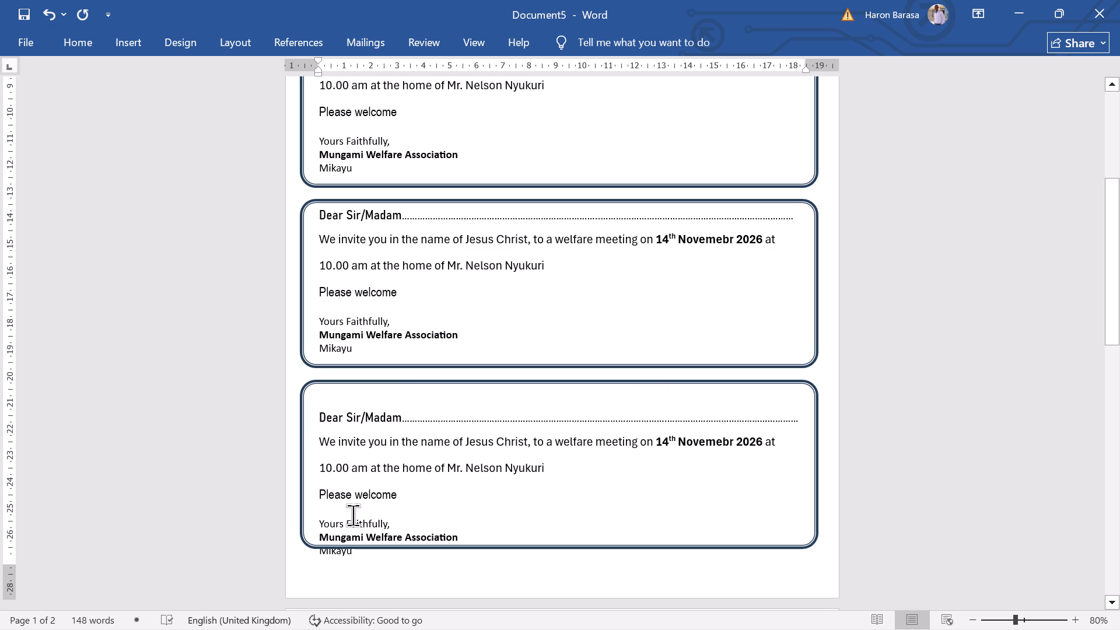
left_click(323, 400)
left_click(78, 47)
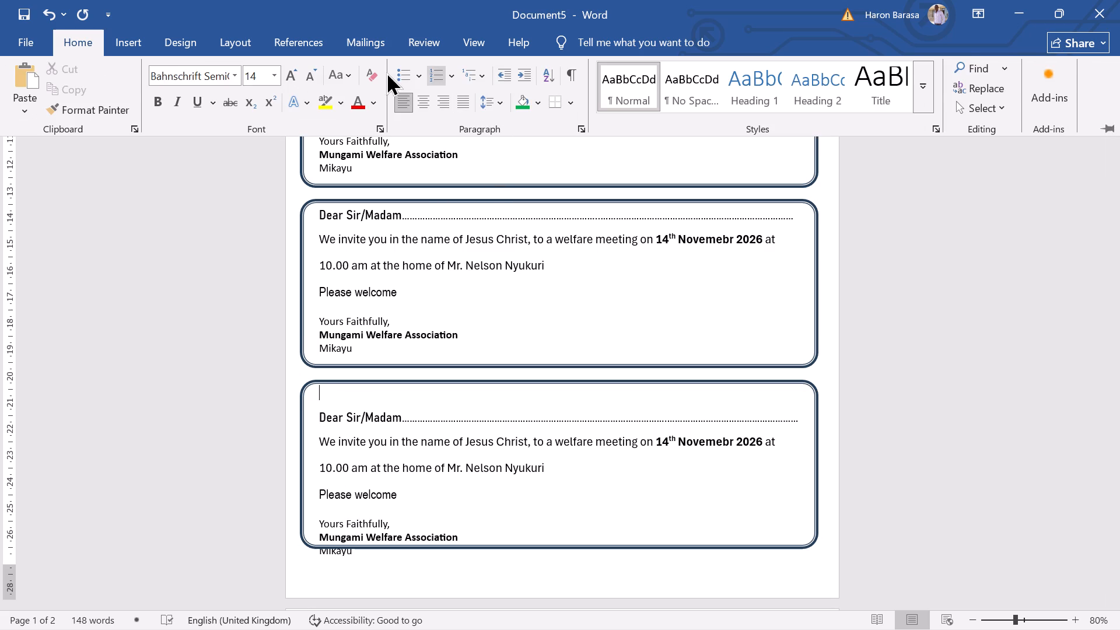
triple_click(313, 72)
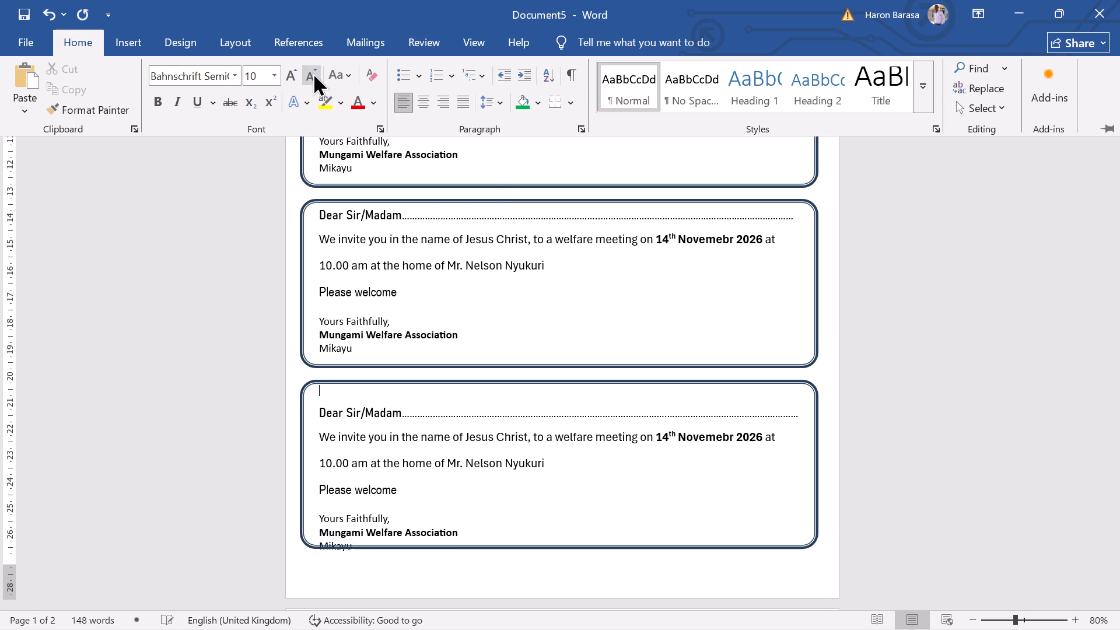
left_click(313, 72)
triple_click(313, 72)
left_click(313, 72)
left_click(313, 72)
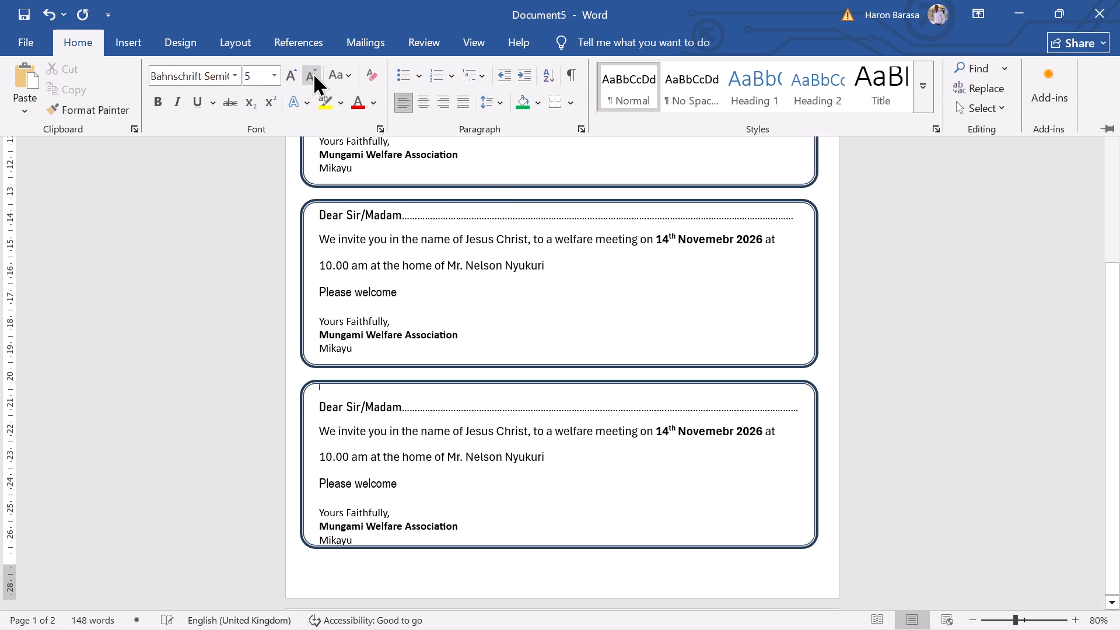
left_click(313, 72)
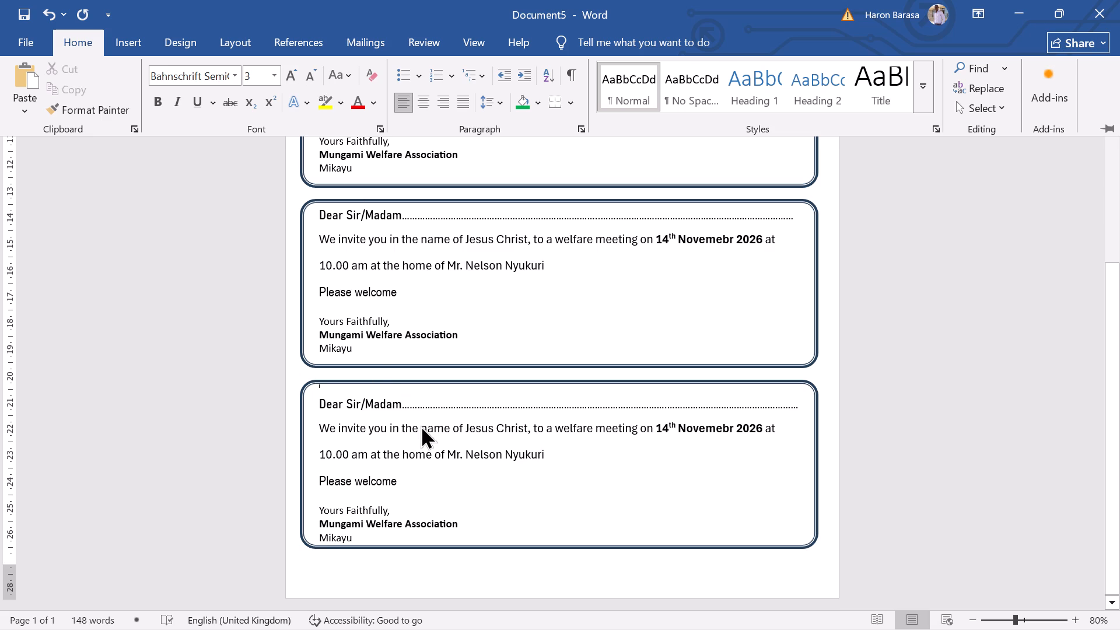
left_click(421, 426)
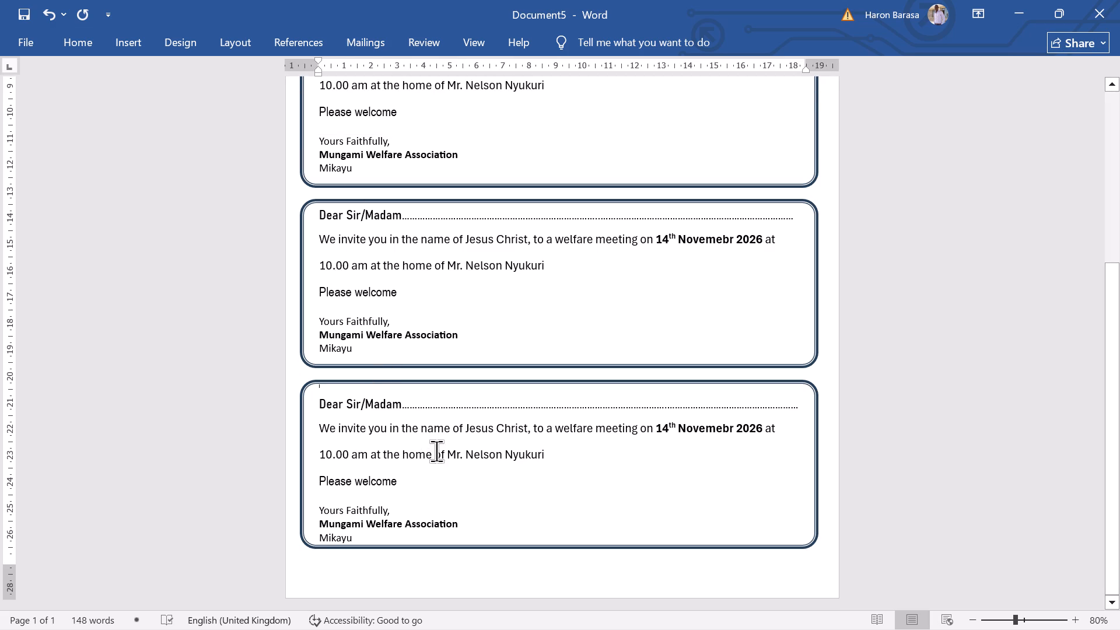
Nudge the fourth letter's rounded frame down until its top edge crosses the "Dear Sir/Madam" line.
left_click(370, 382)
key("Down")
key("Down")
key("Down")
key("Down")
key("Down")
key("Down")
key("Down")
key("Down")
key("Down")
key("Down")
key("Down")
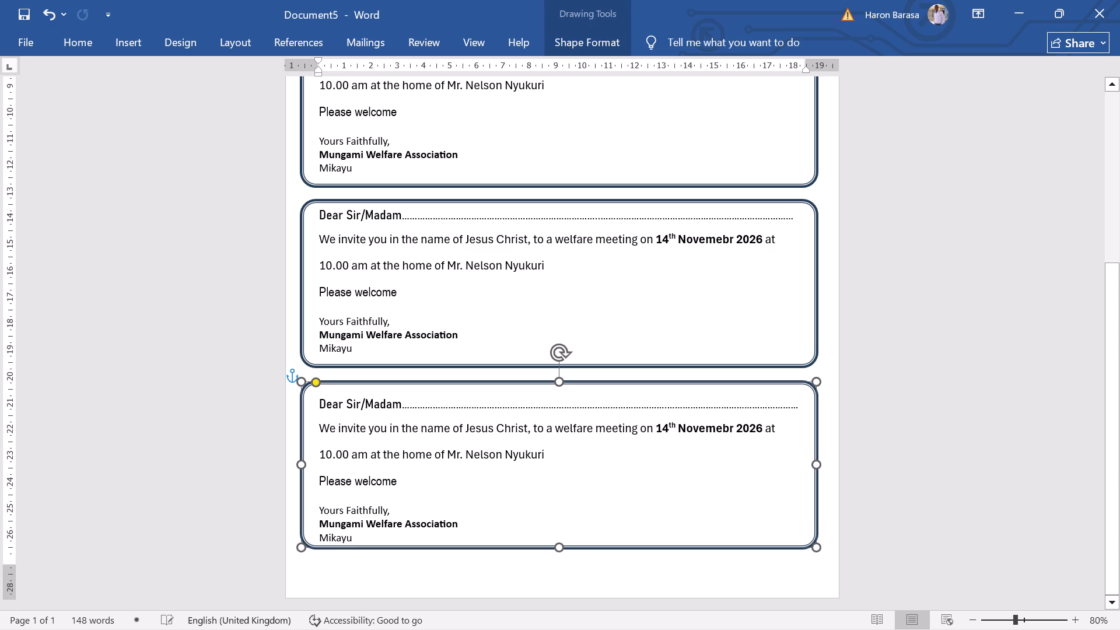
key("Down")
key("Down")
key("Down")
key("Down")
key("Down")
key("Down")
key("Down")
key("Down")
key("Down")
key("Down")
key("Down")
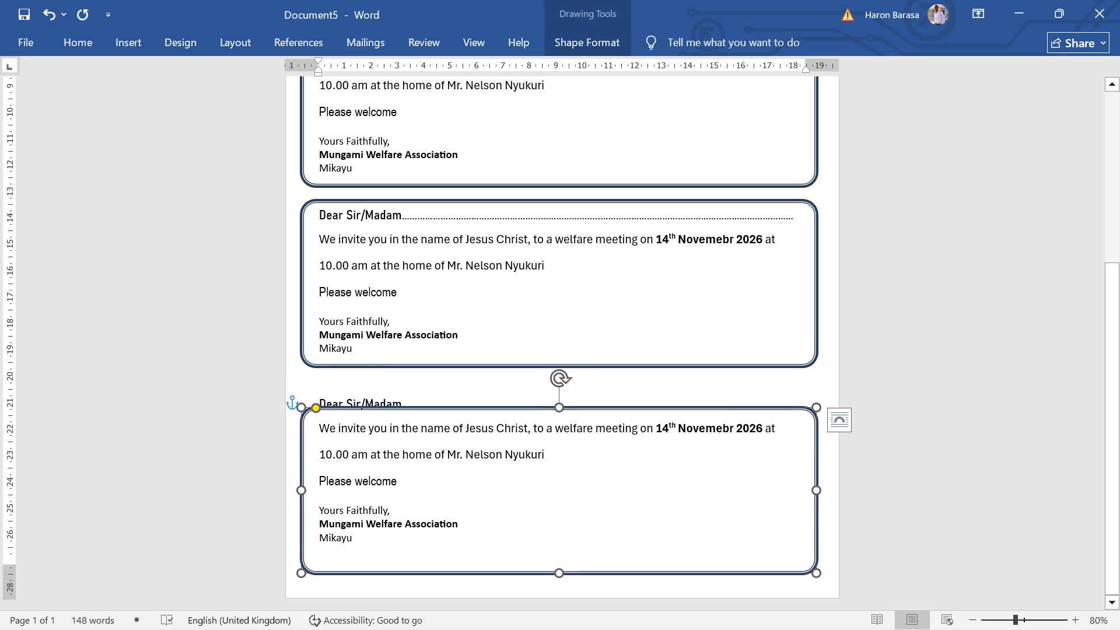
Insert another blank line between the third letter's frame and the fourth letter's text.
left_click(325, 378)
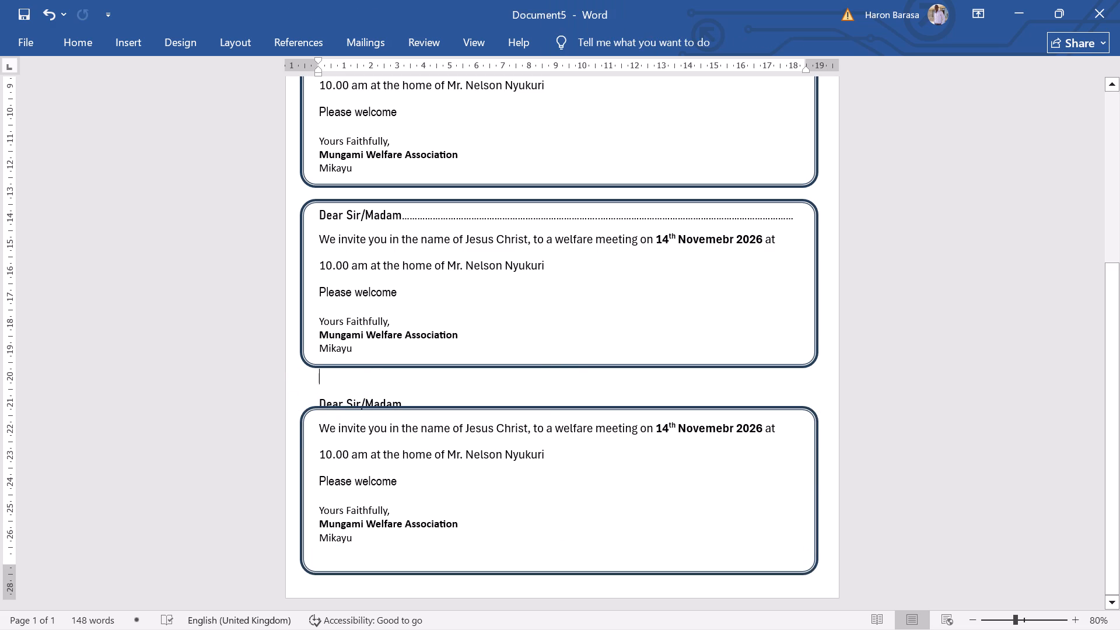
key("Return")
Nudge the fourth letter's frame up above "Dear Sir/Madam", keeping "Mikayu" just inside its bottom edge.
left_click(428, 423)
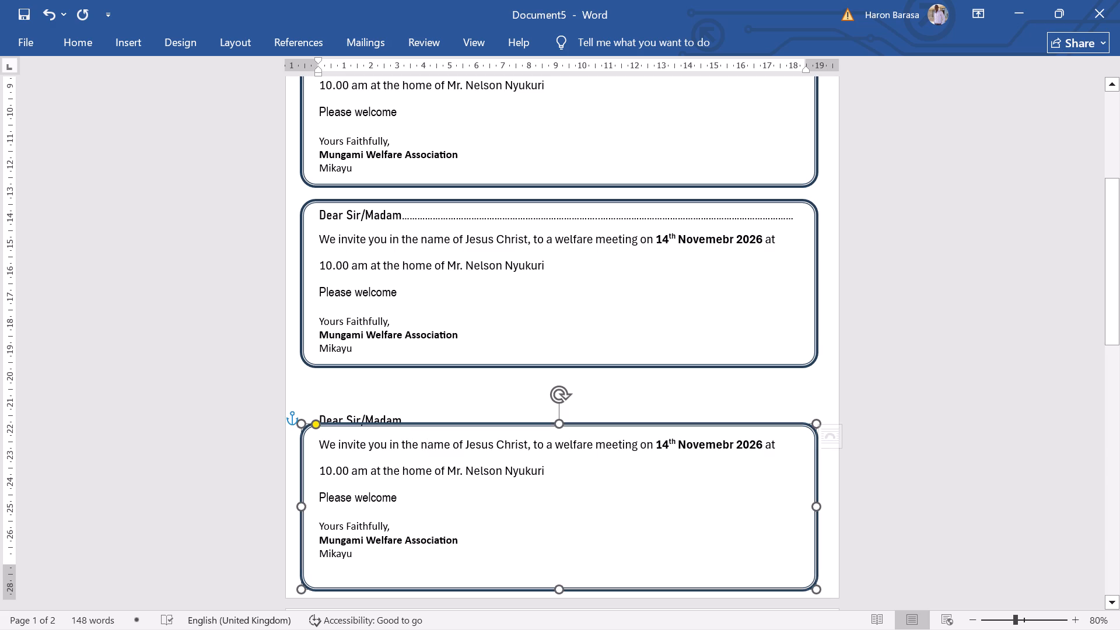
key("Up")
key("Up")
key("Up")
key("Up")
key("Up")
key("Up")
key("Up")
key("Up")
key("Up")
key("Up")
key("Up")
key("Up")
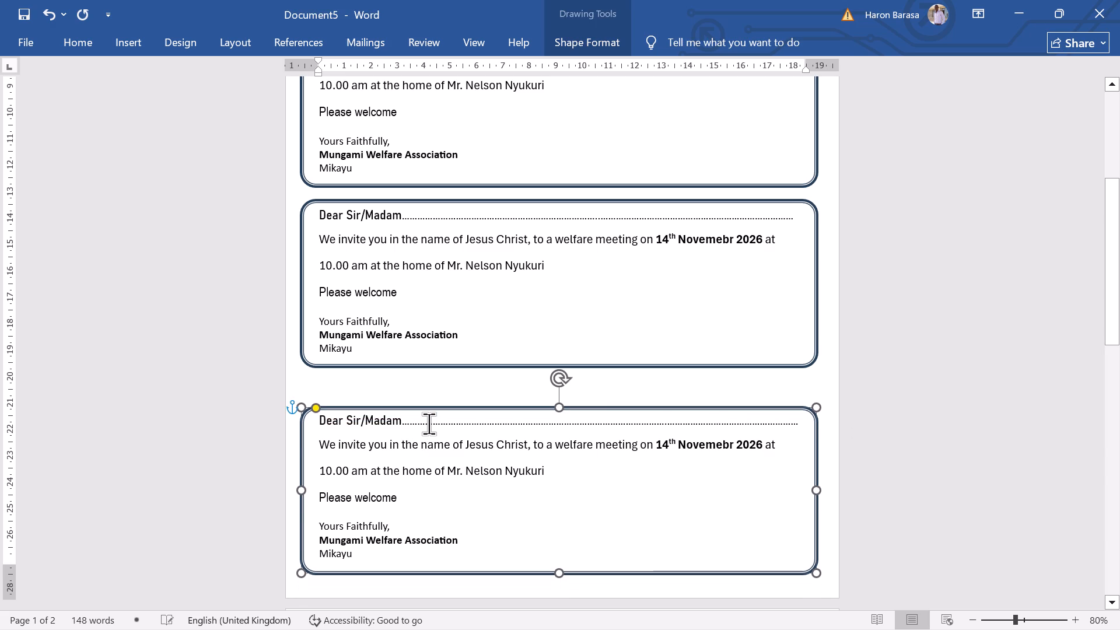
key("Up")
key("Up")
key("Up")
key("Up")
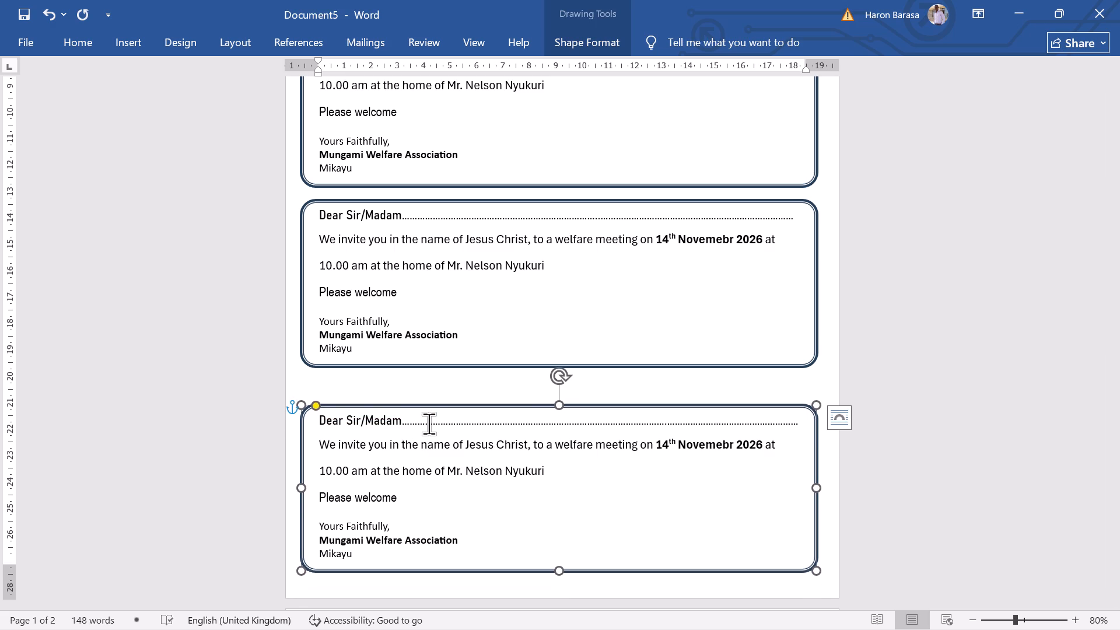
key("Up")
key("Up")
key("Up")
key("Up")
key("Up")
key("Up")
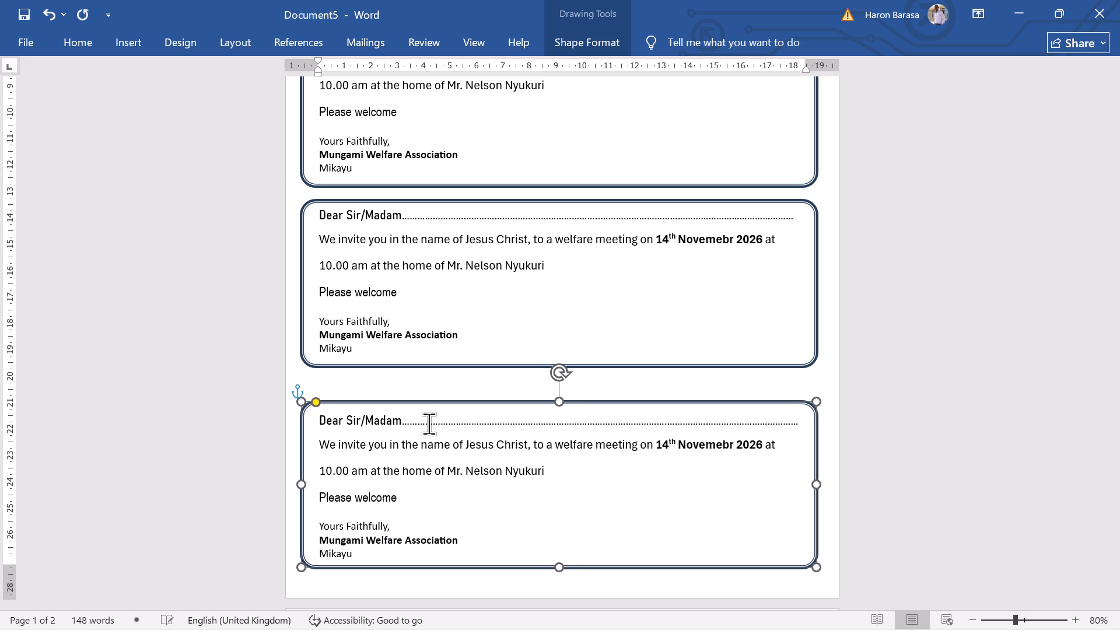
key("Up")
key("Up")
key("Up")
key("Up")
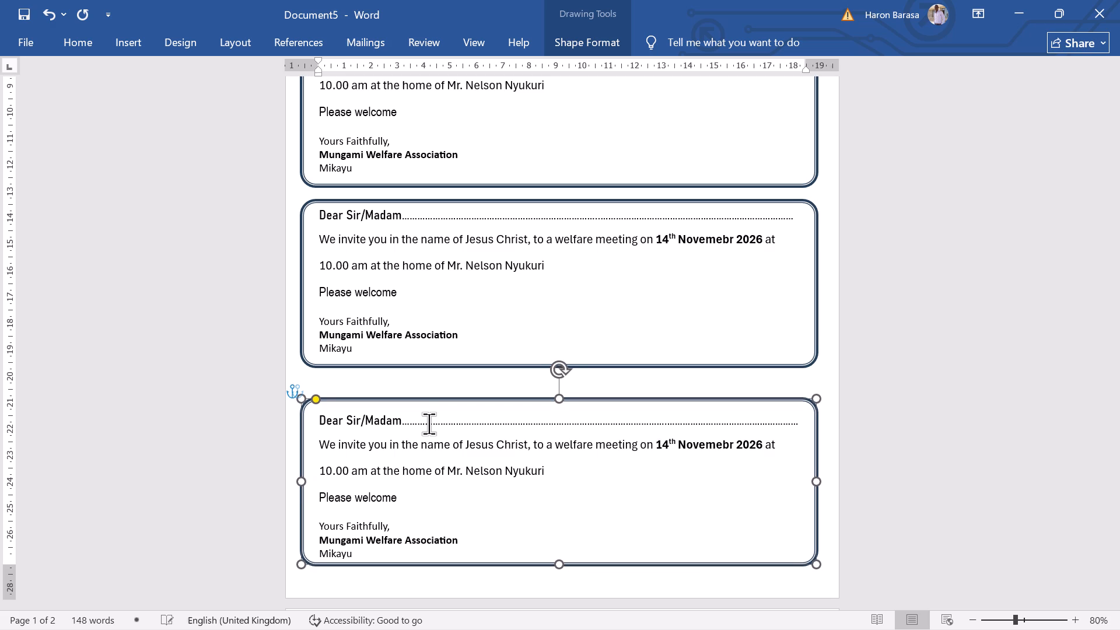
key("Up")
key("Up")
key("Up")
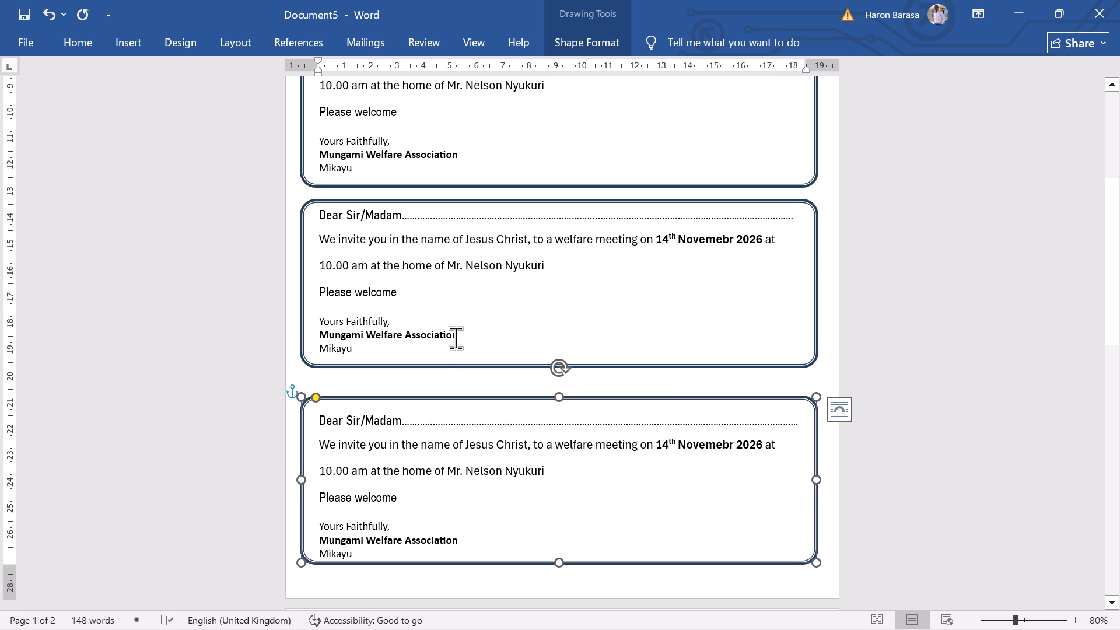
Delete the empty paragraph after the fourth letter to remove the blank second page.
scroll(456, 338, "up", 4)
scroll(455, 341, "down", 5)
scroll(391, 430, "down", 6)
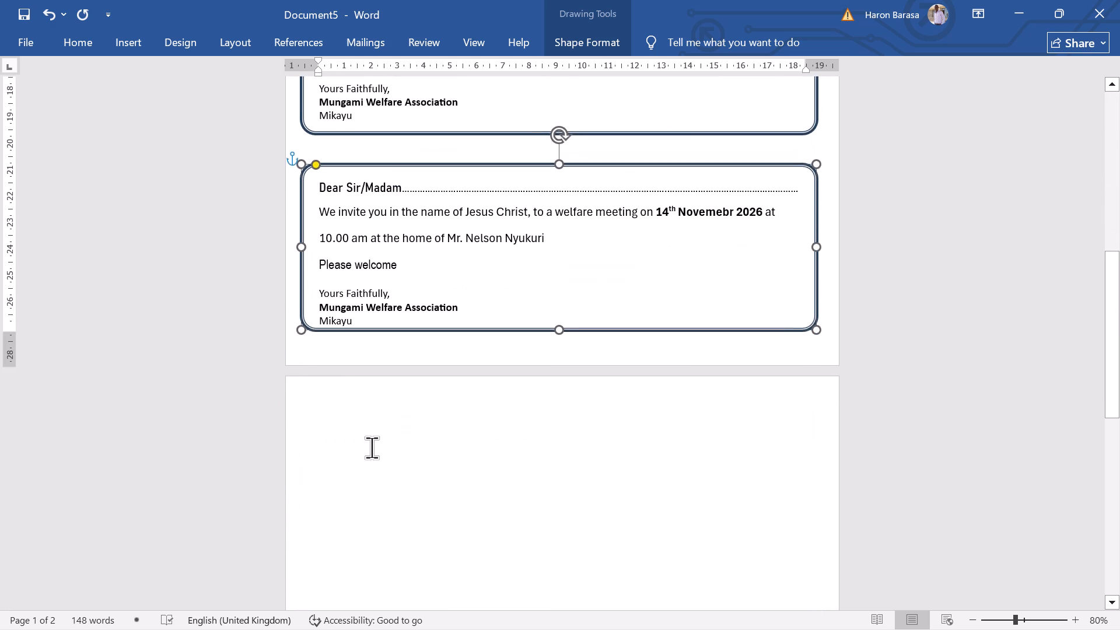
left_click(372, 447)
key("BackSpace")
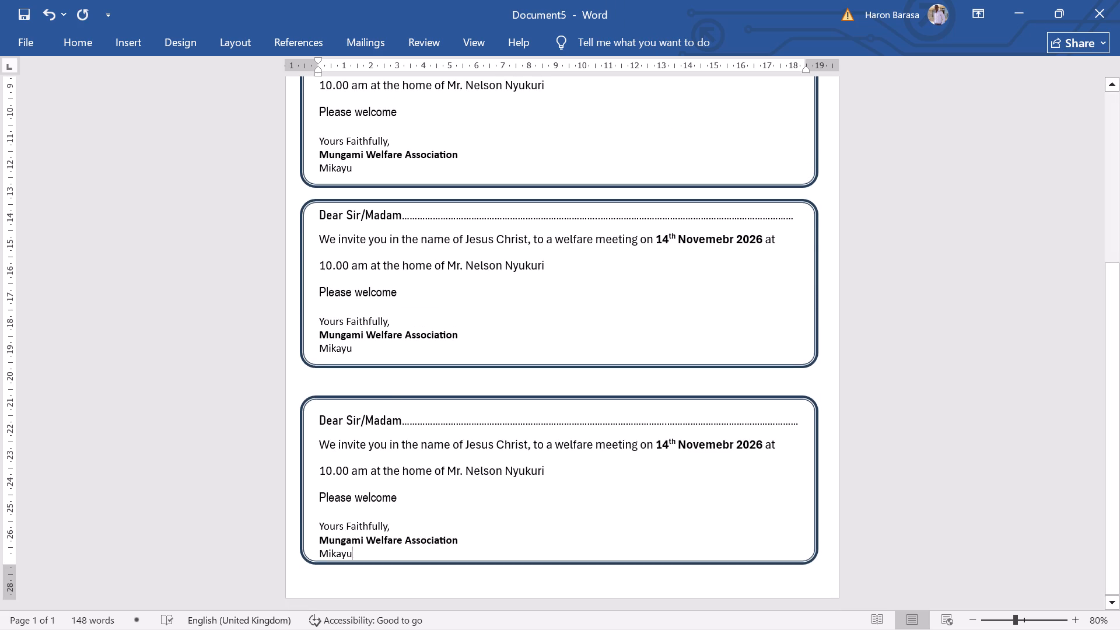
Nudge the first letter's rounded frame up slightly, leaving more space above "Dear Sir/Madam" and keeping "Mikayu" inside.
scroll(422, 318, "up", 20)
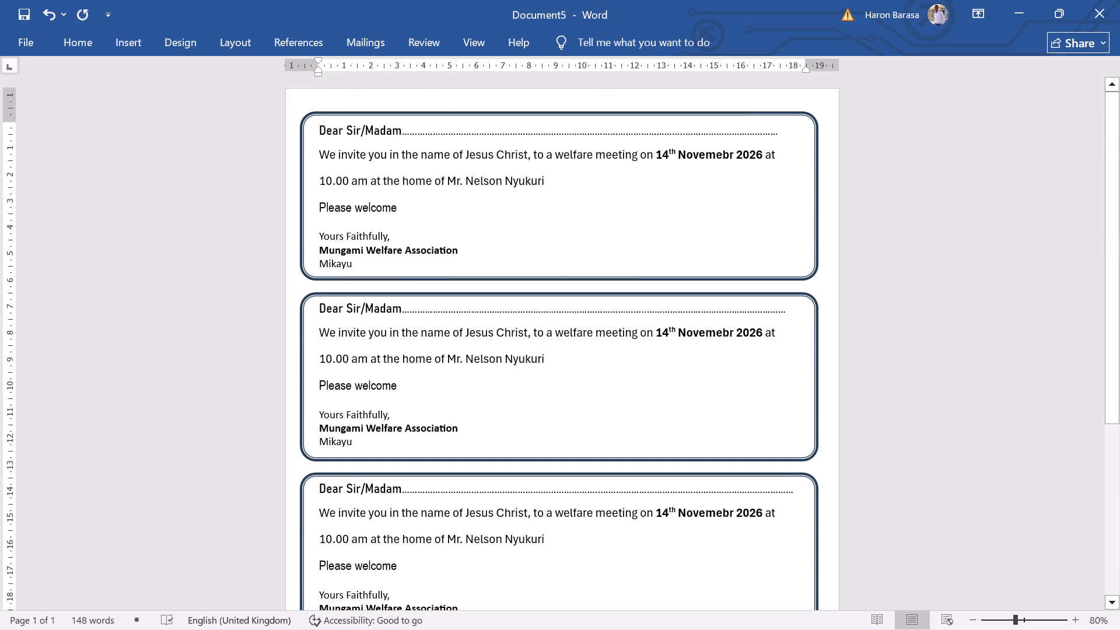
left_click(452, 115)
key("Up")
key("Up")
key("Up")
key("Up")
key("Up")
key("Up")
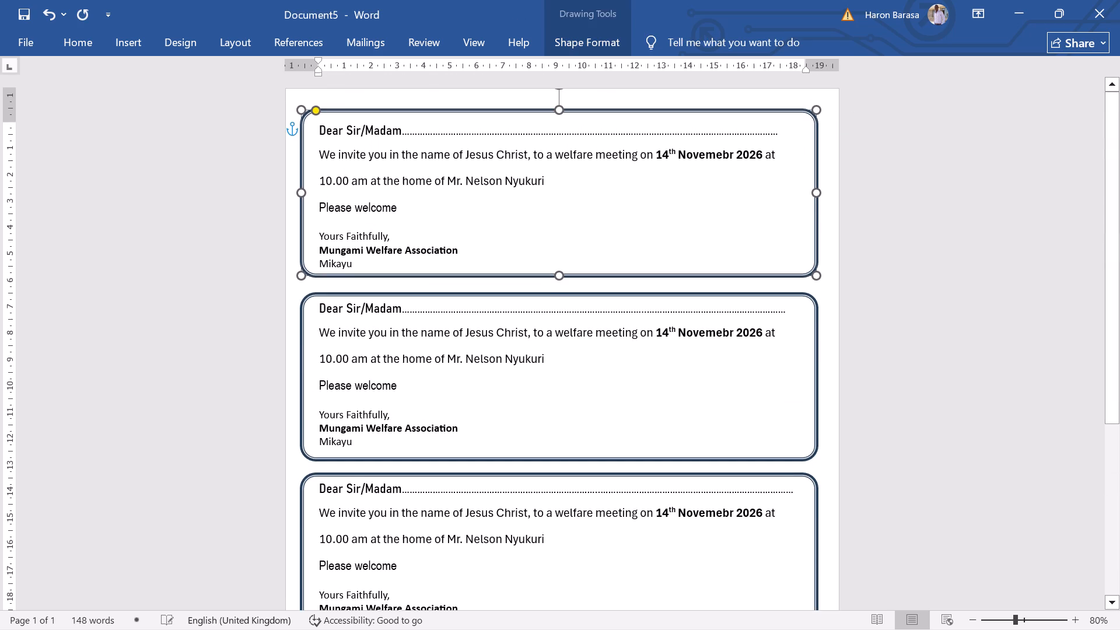
key("Up")
key("Up")
key("Up")
key("Up")
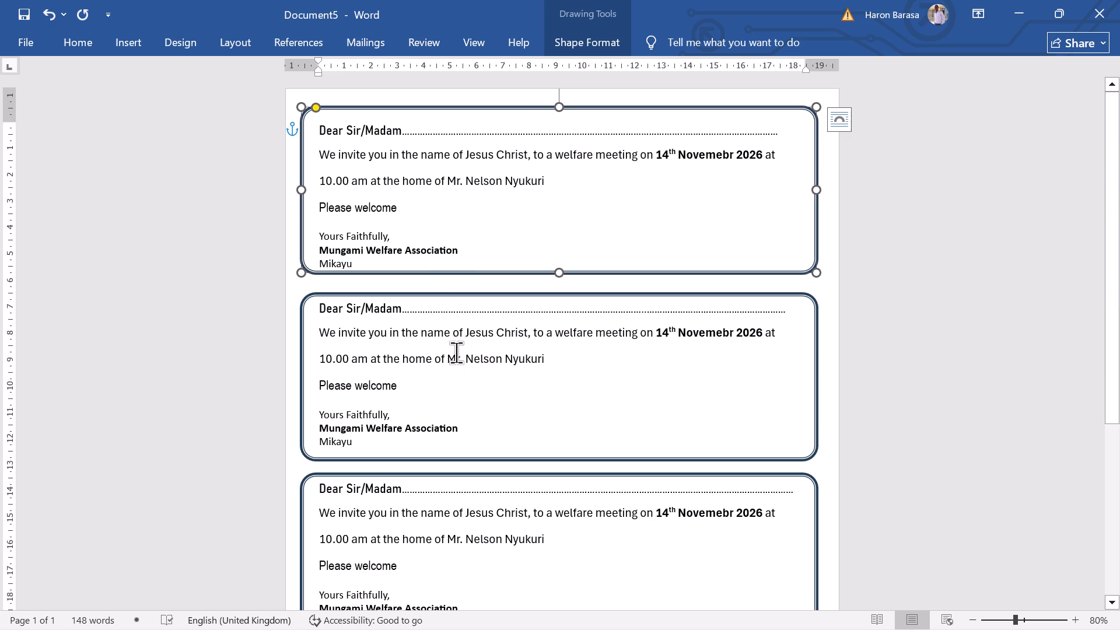
Nudge the second letter's rounded frame up, leaving more space above "Dear Sir/Madam" and keeping "Mikayu" just inside its bottom edge.
left_click(434, 332)
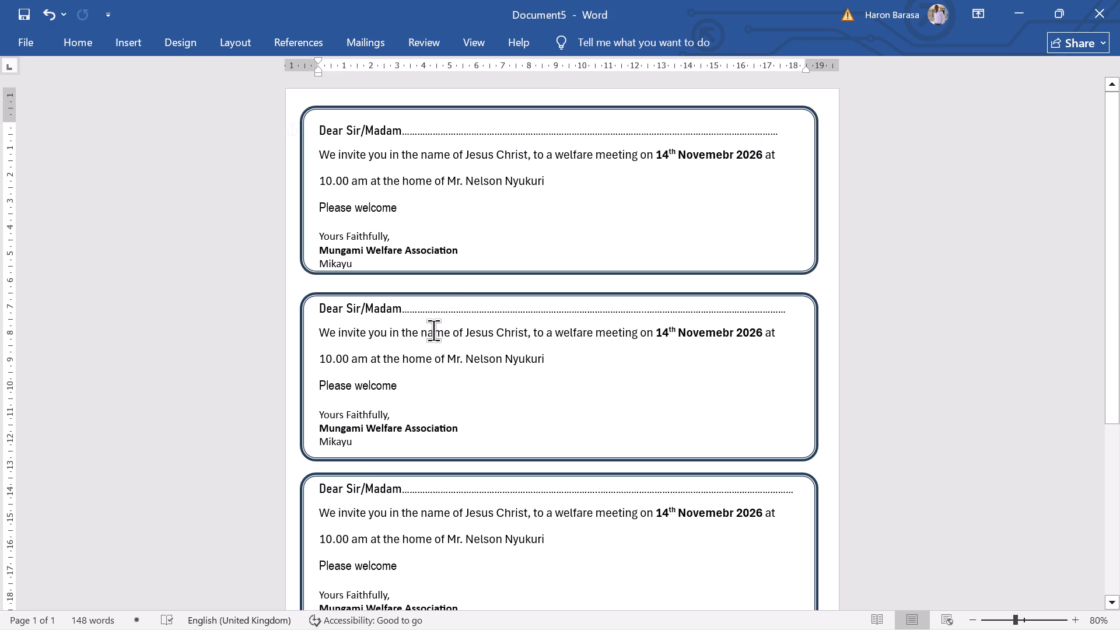
left_click(409, 296)
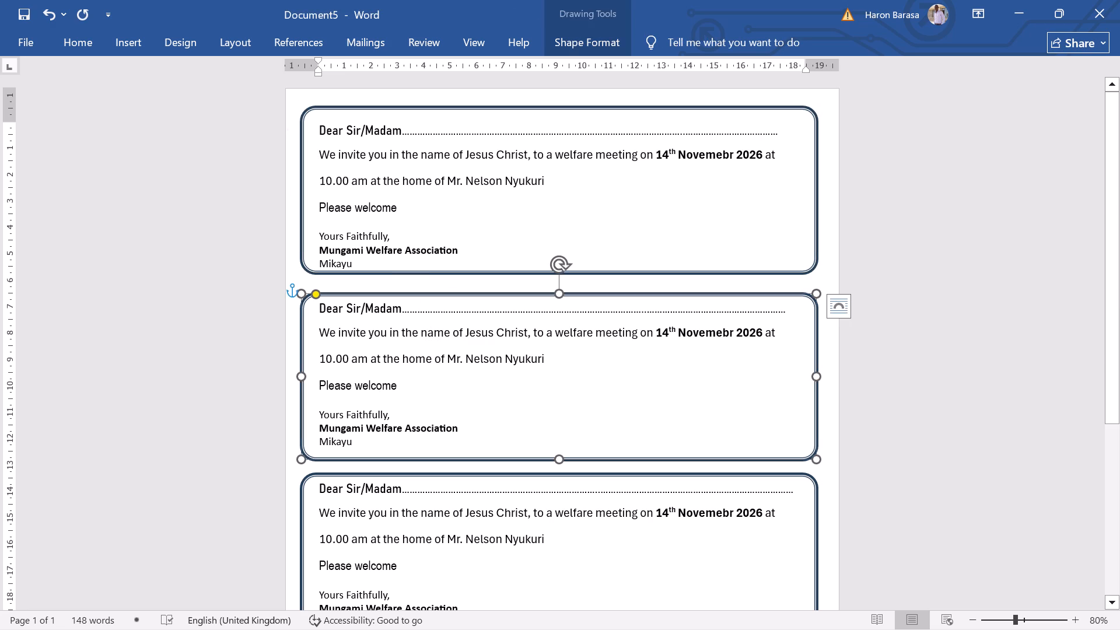
key("Up")
key("Up")
key("Up")
key("Up")
key("Up")
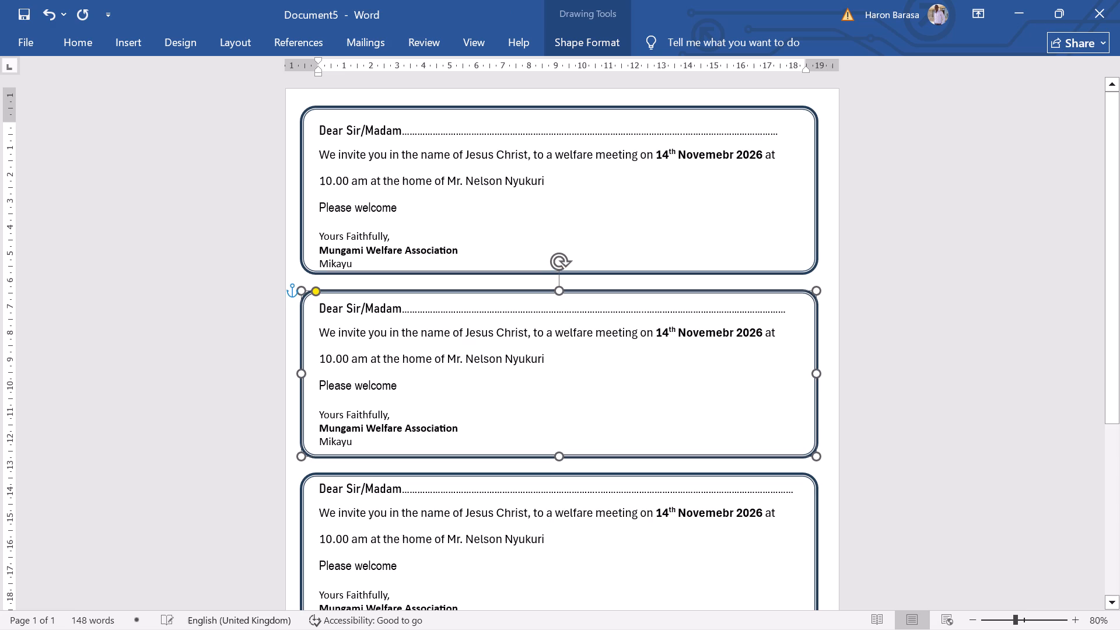
key("Up")
key("Up")
key("Up")
key("Up")
key("Up")
key("Up")
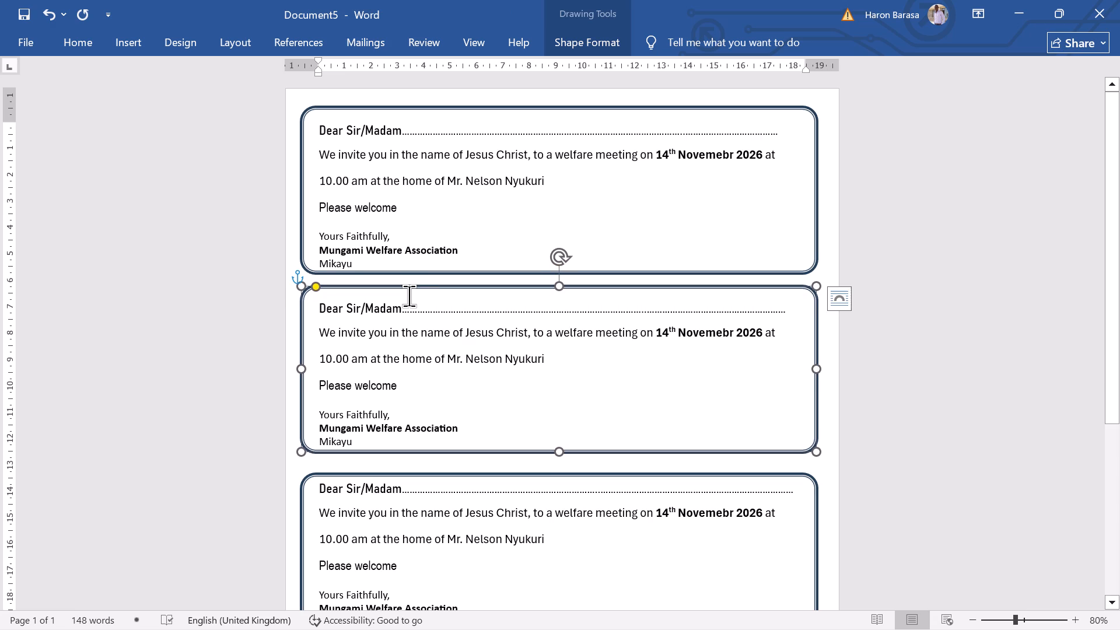
Insert a blank line between the second letter's frame and the third letter's text.
scroll(429, 357, "down", 12)
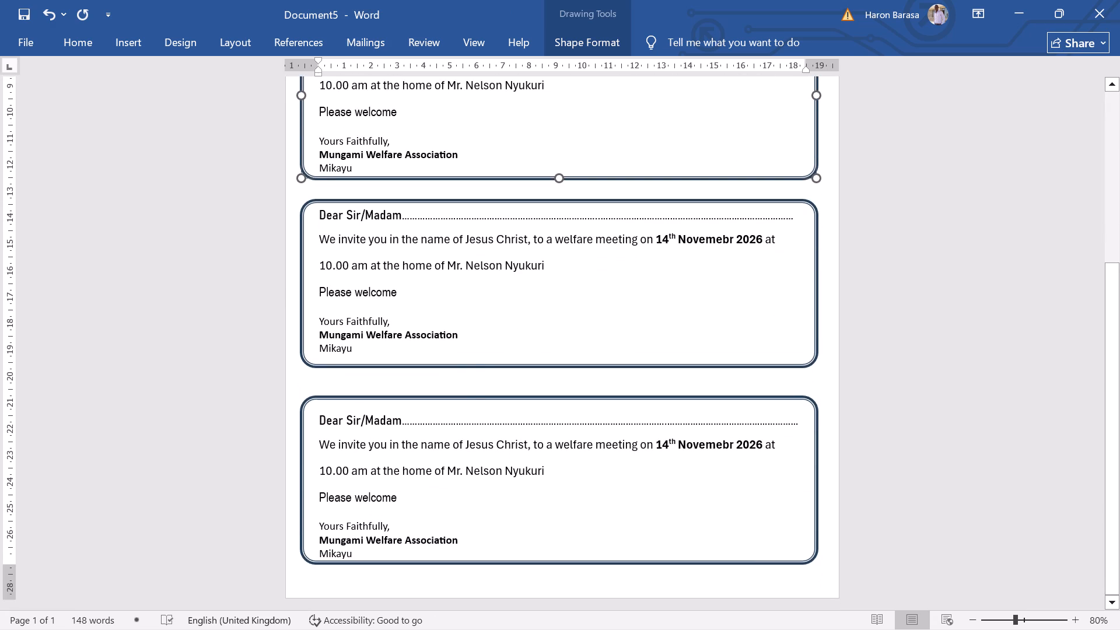
left_click(413, 198)
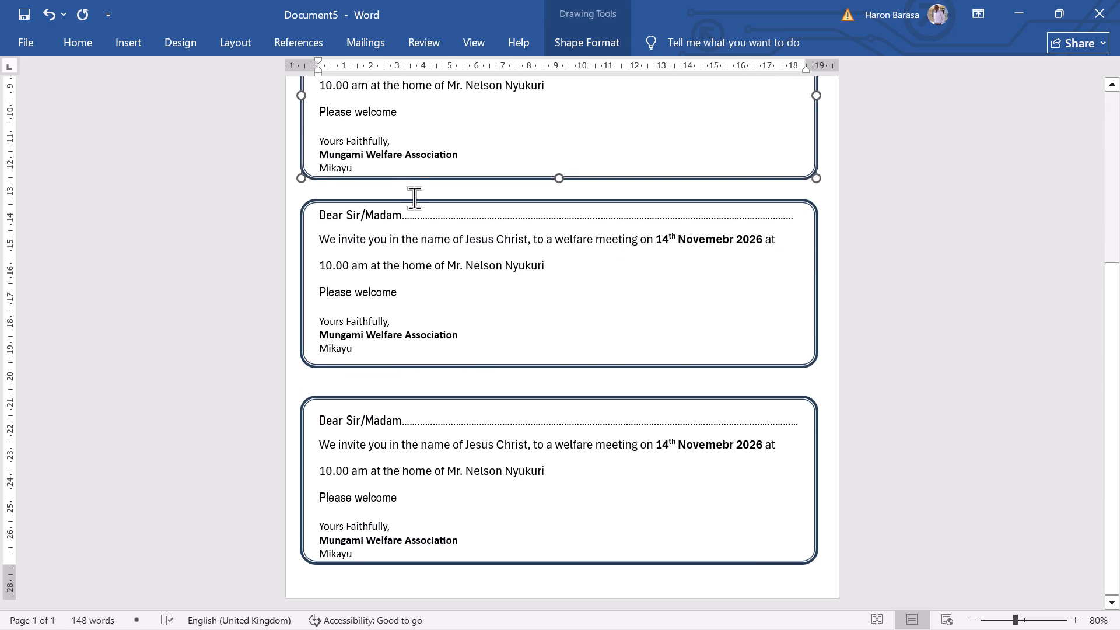
left_click(413, 203)
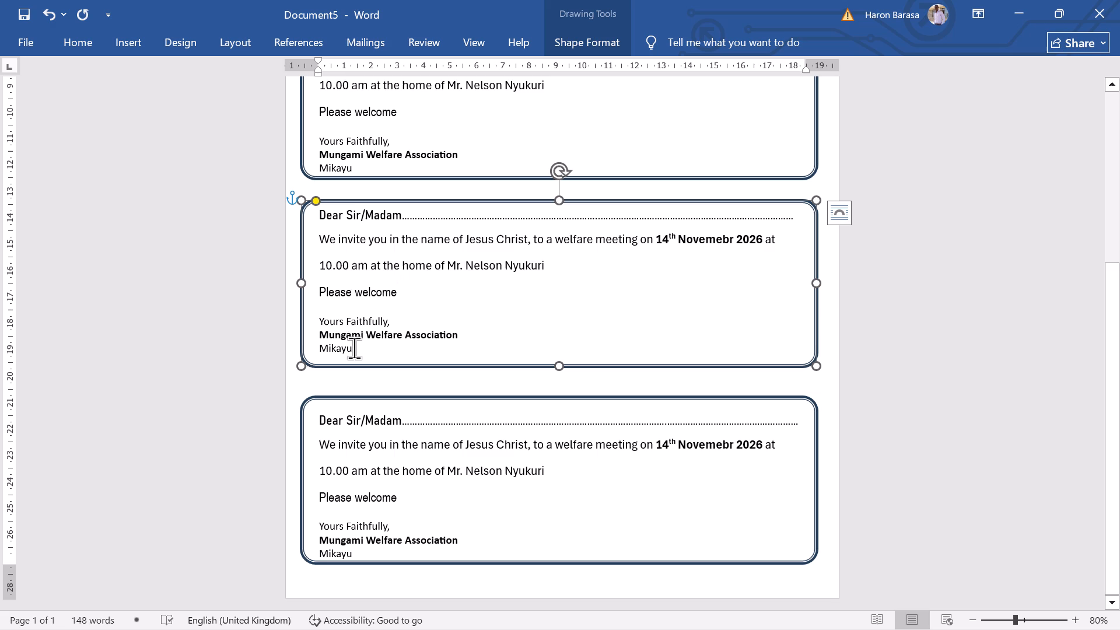
left_click(345, 192)
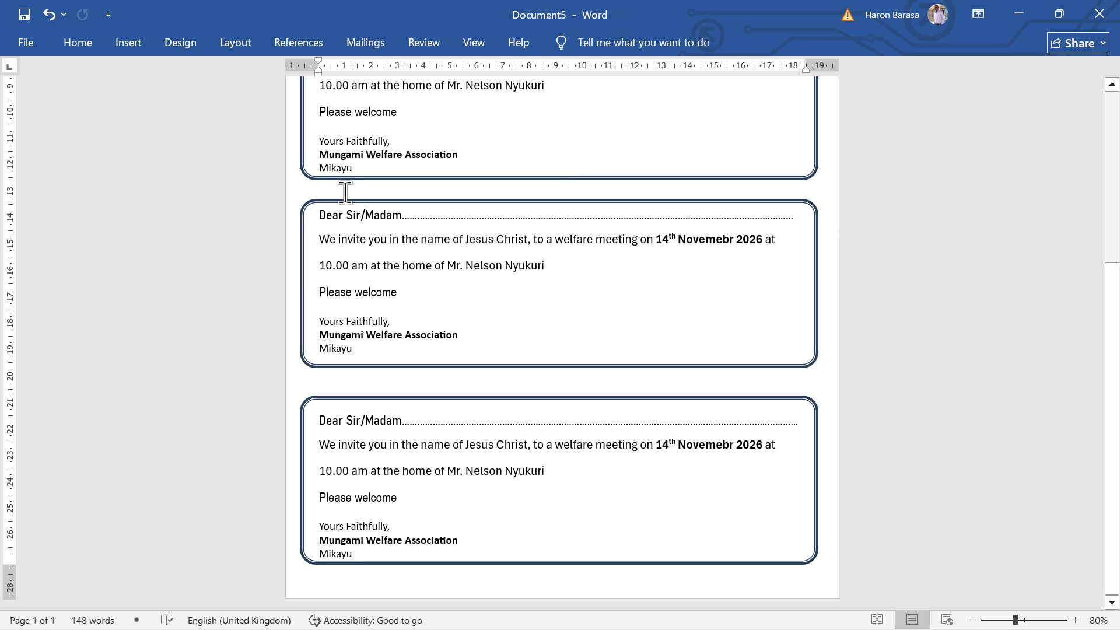
key("Return")
Place the text cursor on the blank line between the third letter's frame and the fourth letter.
scroll(536, 404, "down", 7)
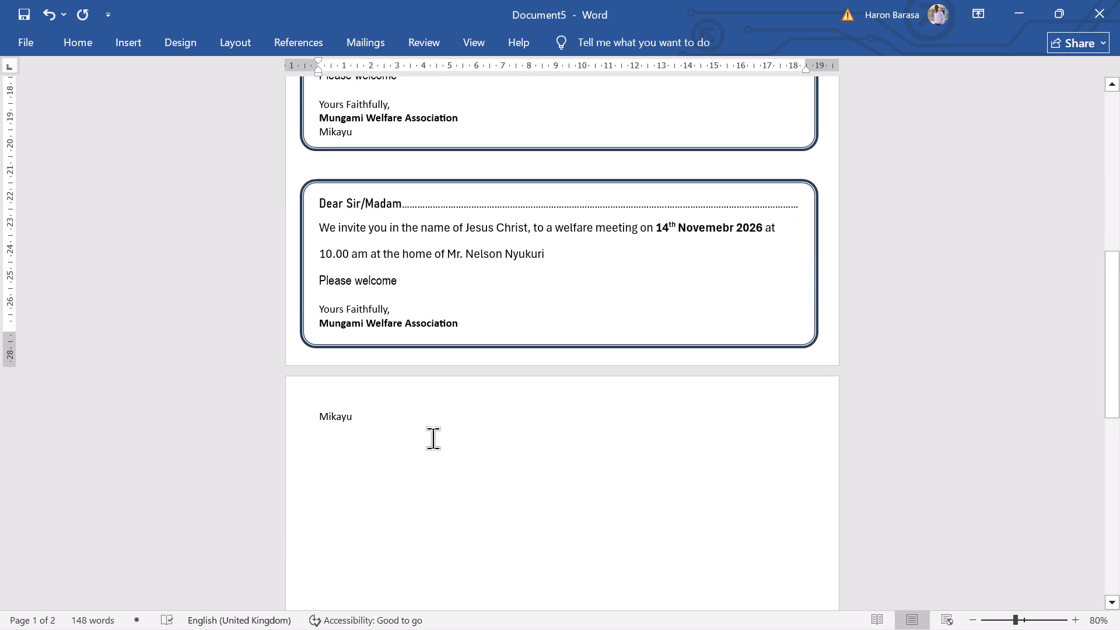
left_click(345, 170)
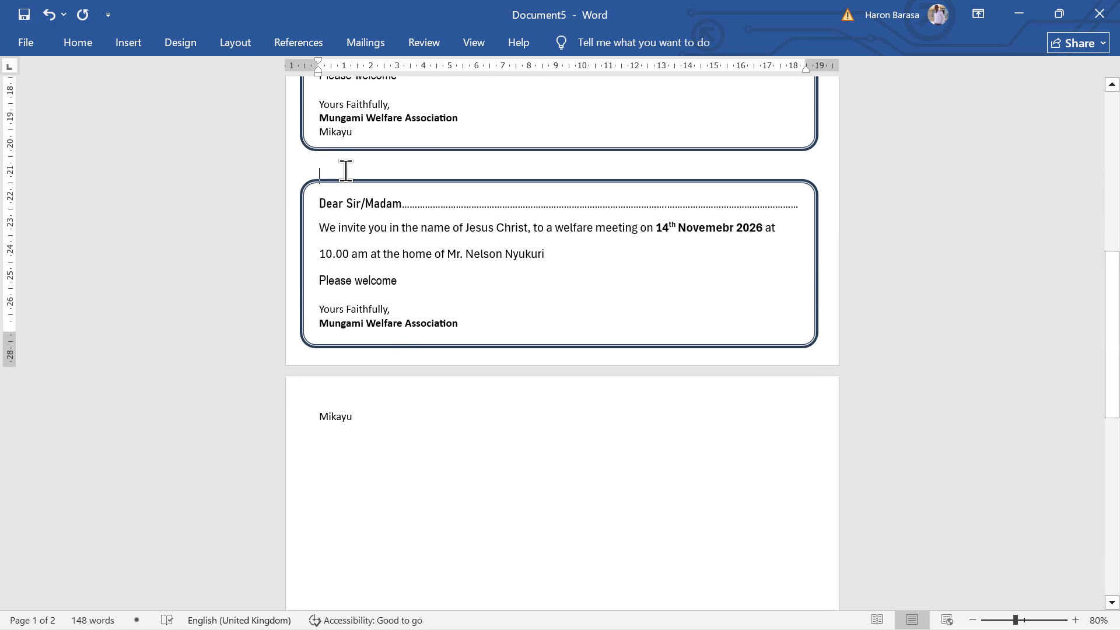